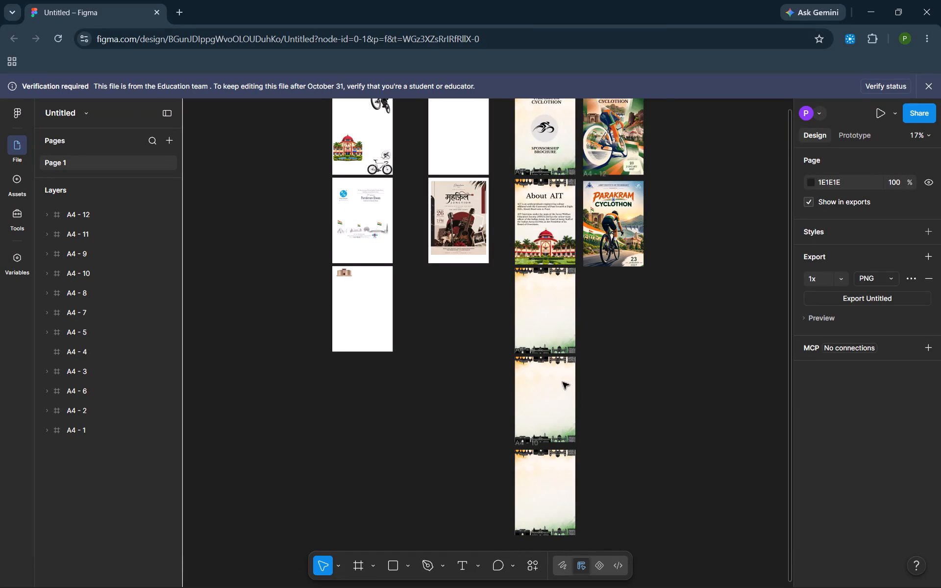
# Examine the Parakram Cyclothon posters and the sponsorship brochure pages, from the cover through About AIT to the blank pages.
pyautogui.scroll(3, 563, 382)
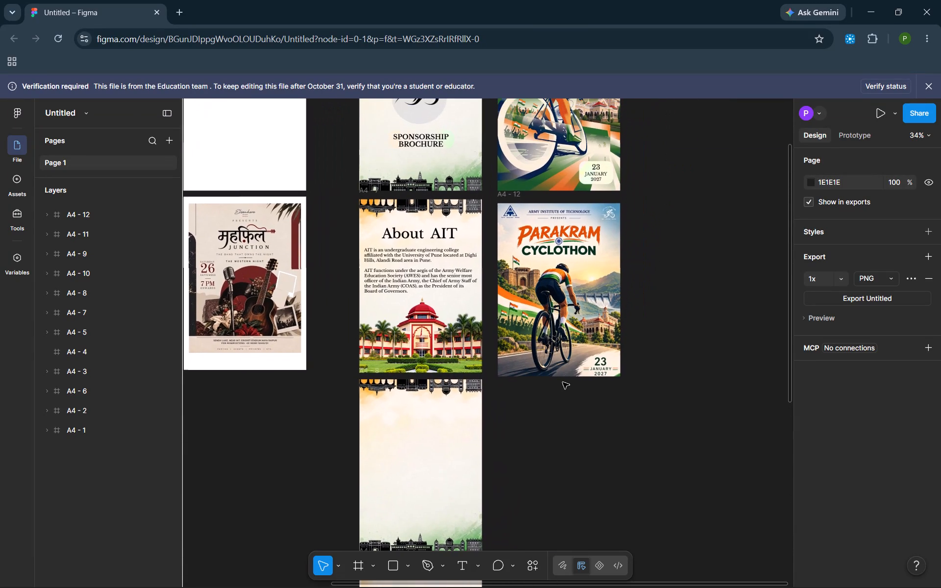
pyautogui.scroll(2, 563, 382)
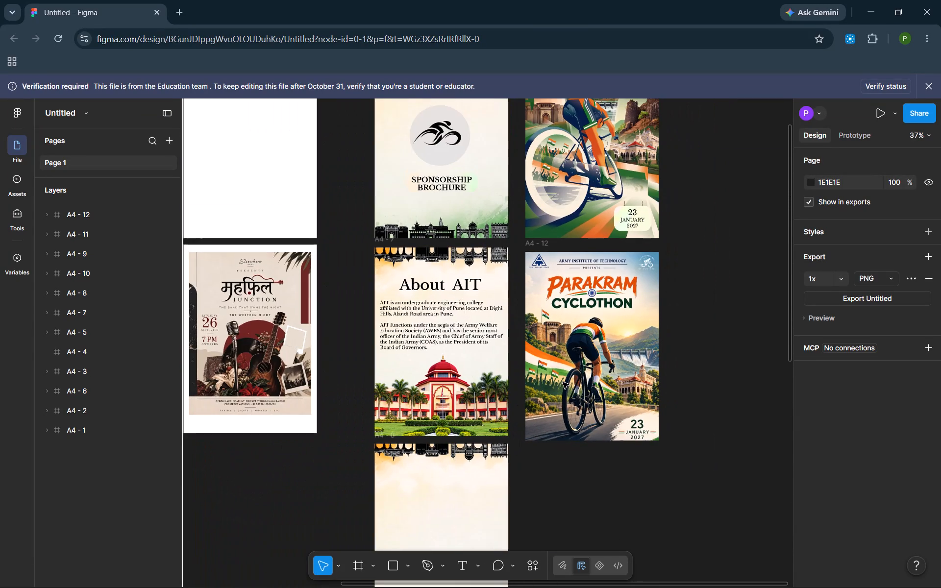
pyautogui.scroll(1, 563, 382)
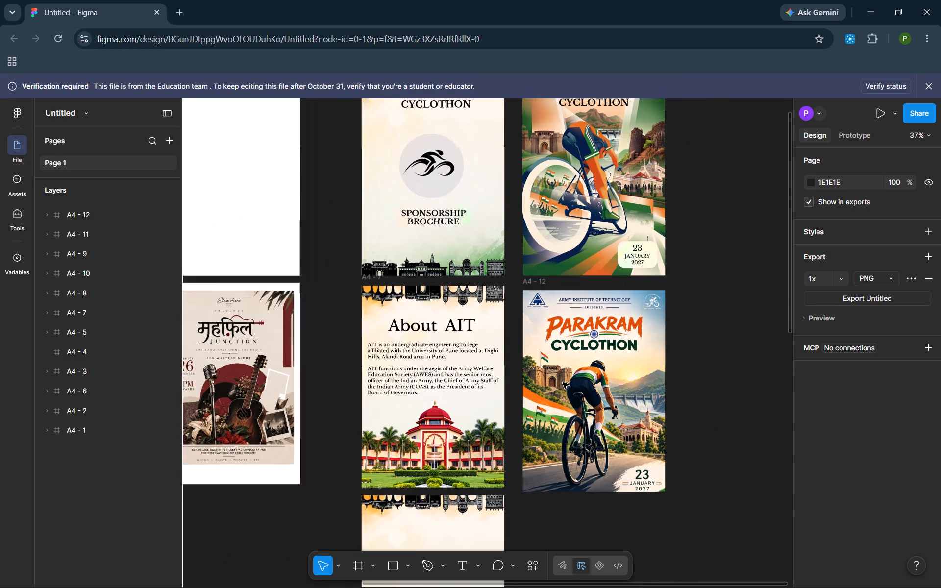
pyautogui.scroll(2, 563, 382)
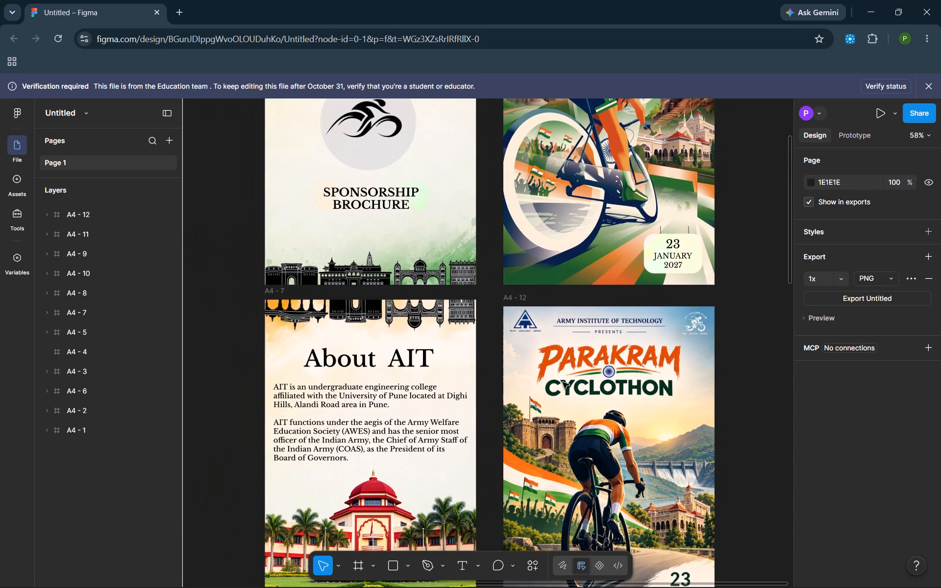
pyautogui.scroll(2, 563, 382)
pyautogui.scroll(-2, 563, 382)
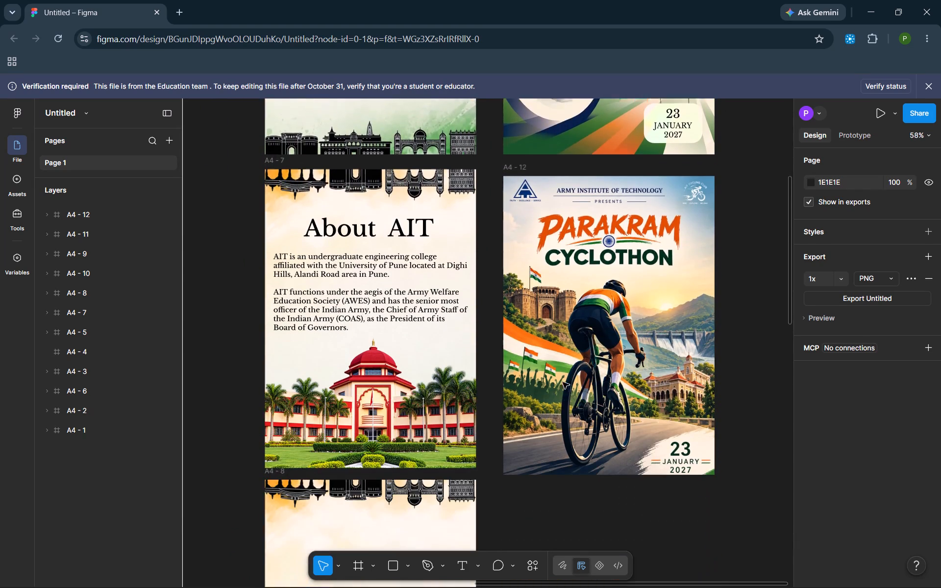
pyautogui.scroll(-1, 563, 382)
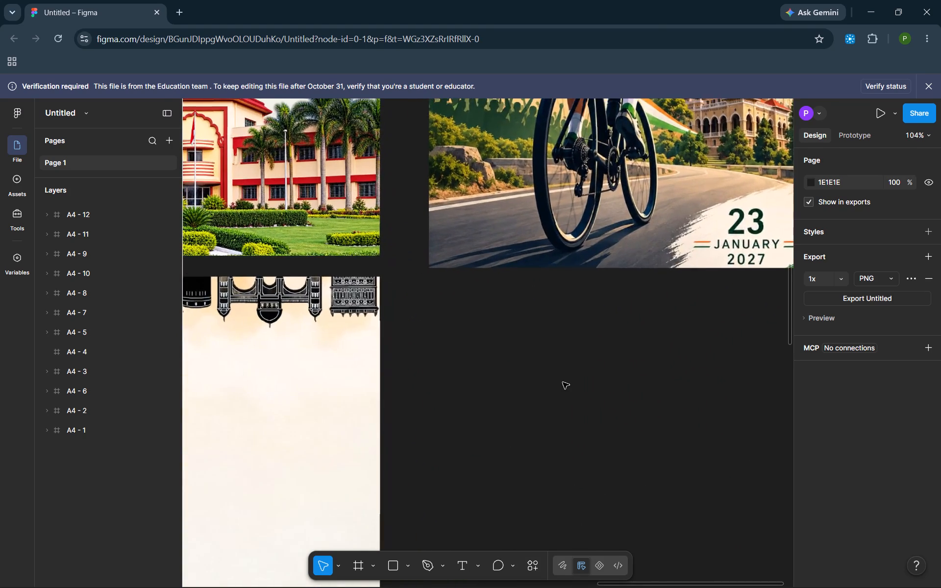
pyautogui.hscroll(2, 563, 382)
pyautogui.scroll(1, 563, 382)
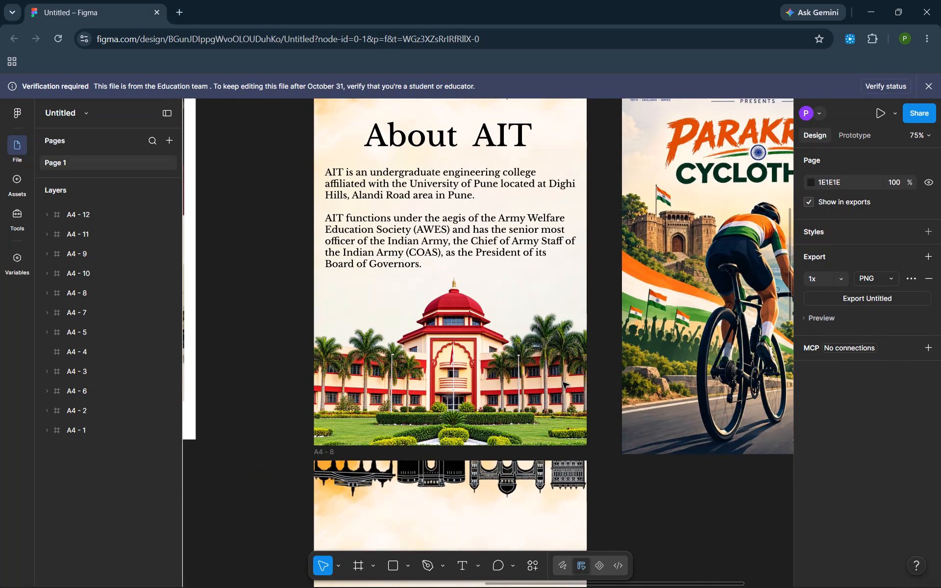
pyautogui.scroll(1, 563, 382)
pyautogui.scroll(-2, 563, 382)
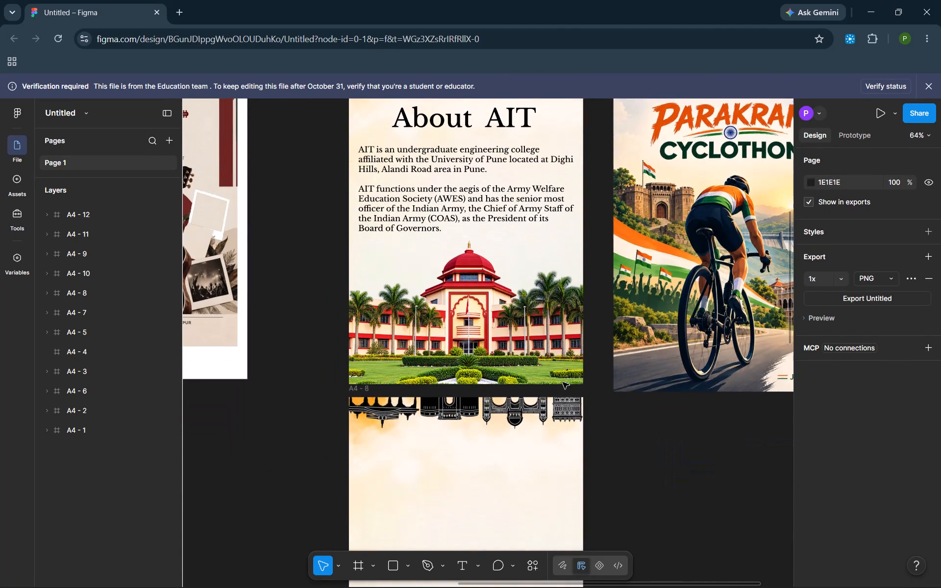
pyautogui.scroll(-4, 563, 382)
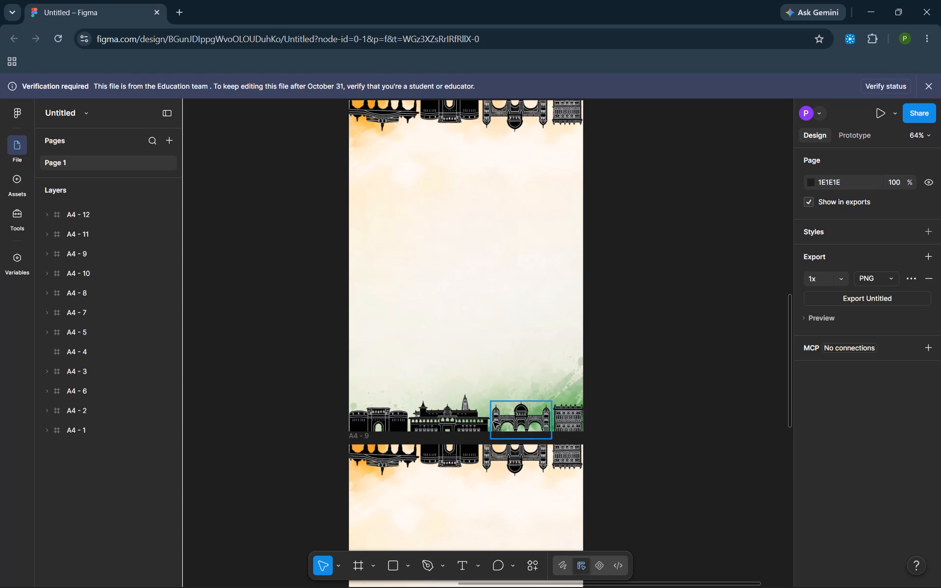
# Examine the blank A4 - 8 brochure page and compare it with the finished About AIT page above it.
pyautogui.click(636, 294)
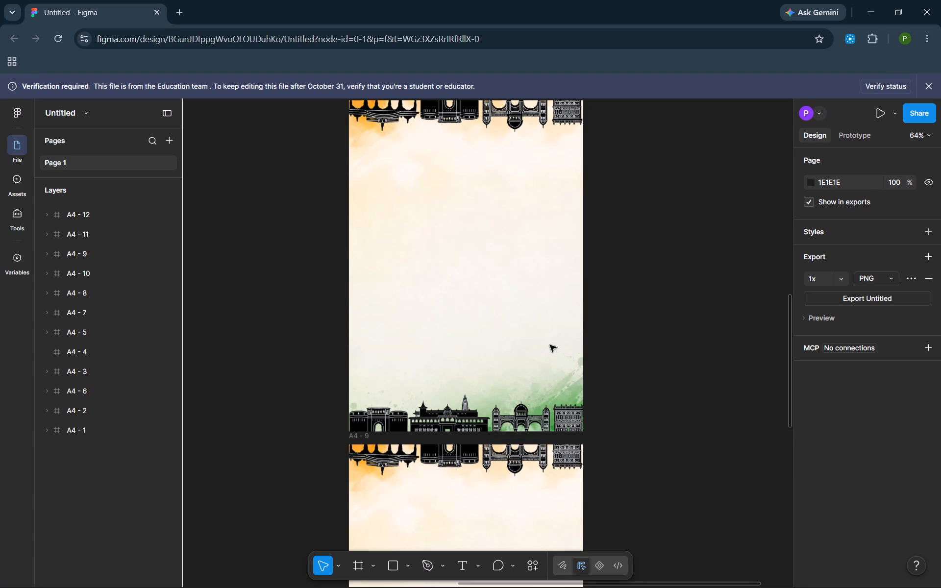
pyautogui.click(623, 352)
pyautogui.click(613, 391)
pyautogui.scroll(1, 613, 391)
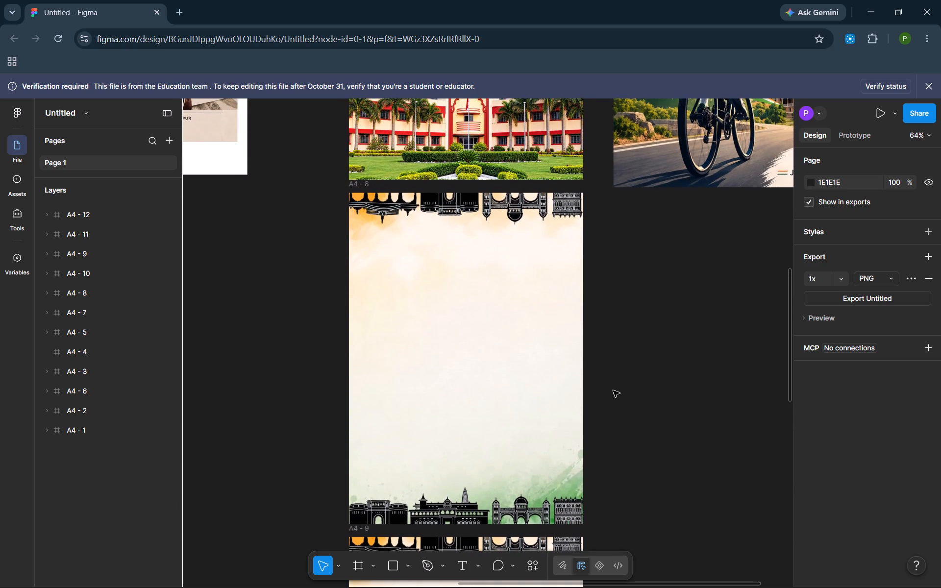
pyautogui.scroll(2, 613, 391)
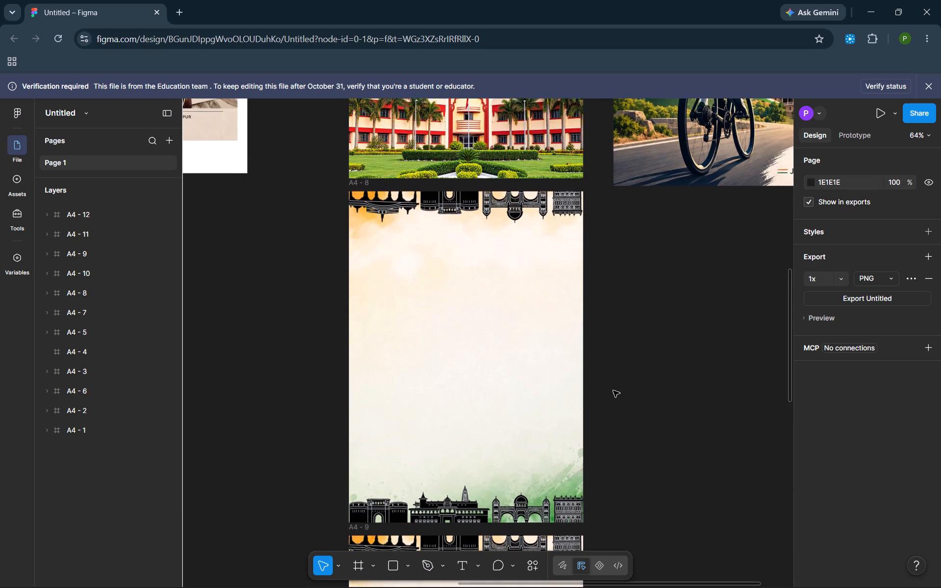
pyautogui.scroll(1, 613, 391)
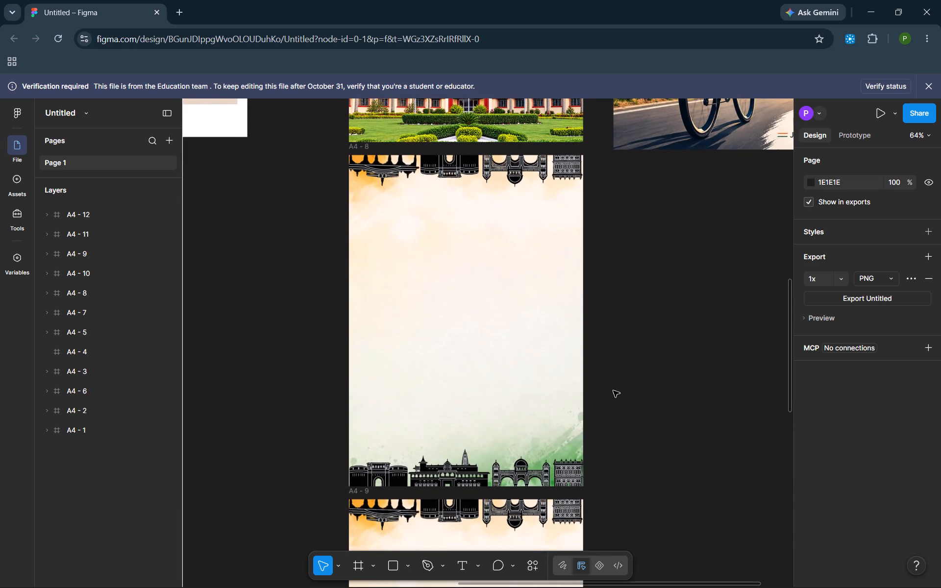
pyautogui.click(613, 391)
pyautogui.scroll(1, 613, 391)
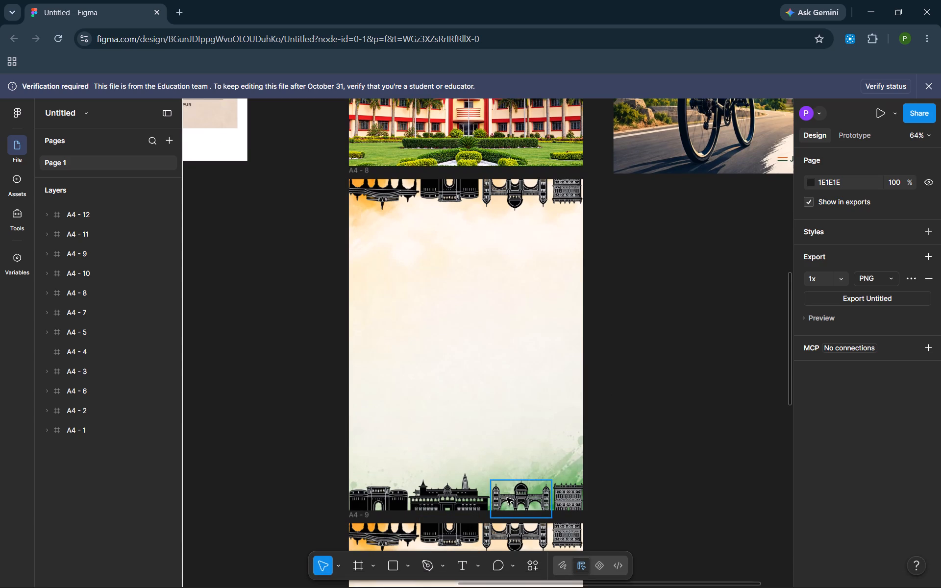
pyautogui.click(508, 393)
pyautogui.scroll(2, 508, 393)
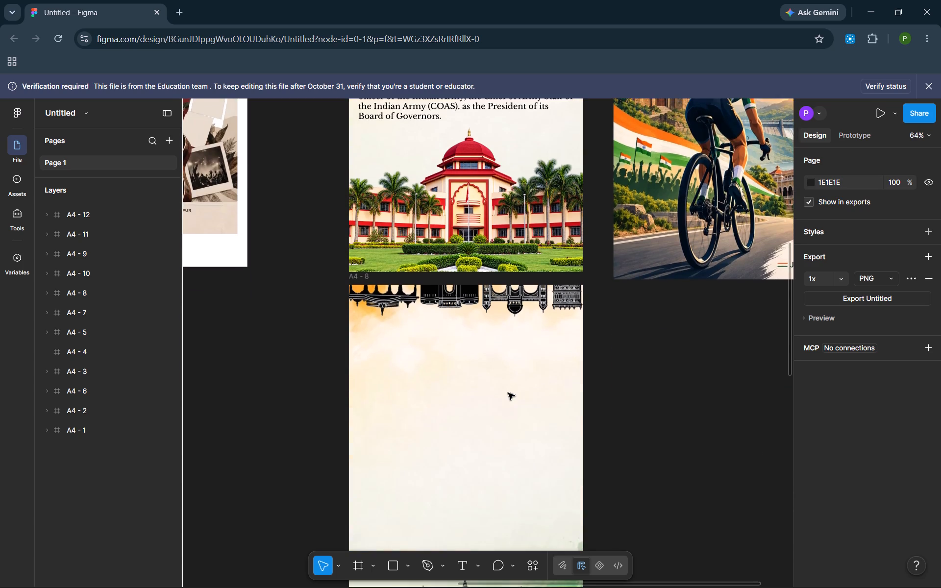
pyautogui.scroll(2, 508, 393)
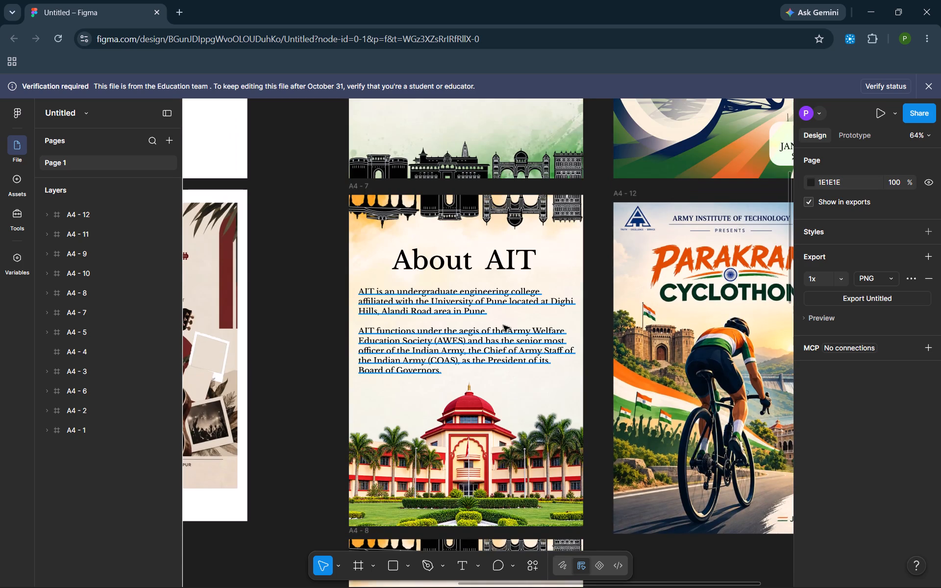
# Move the body text on the About AIT page slightly down, away from its heading.
pyautogui.click(503, 325)
pyautogui.moveTo(503, 325); pyautogui.dragTo(503, 330)
pyautogui.scroll(-1, 625, 502)
pyautogui.click(664, 537)
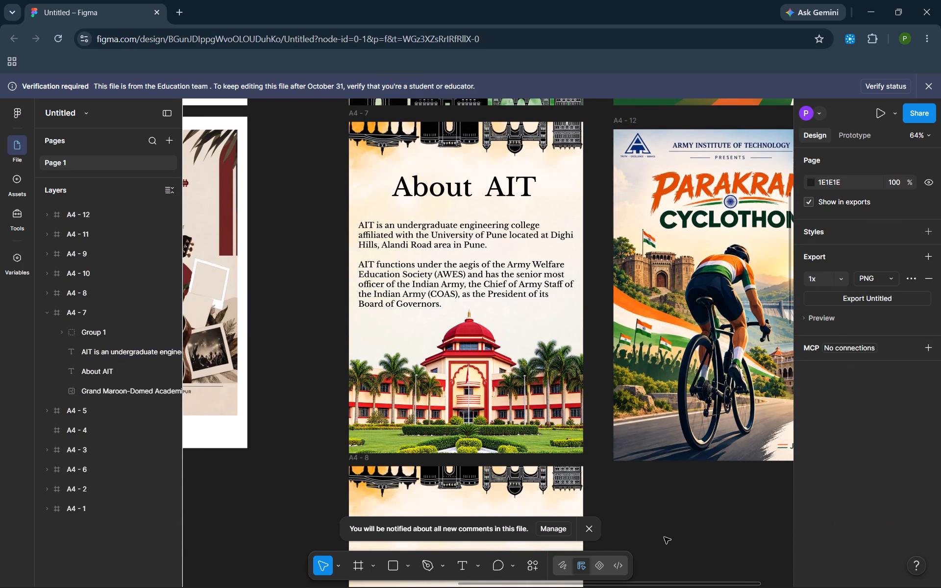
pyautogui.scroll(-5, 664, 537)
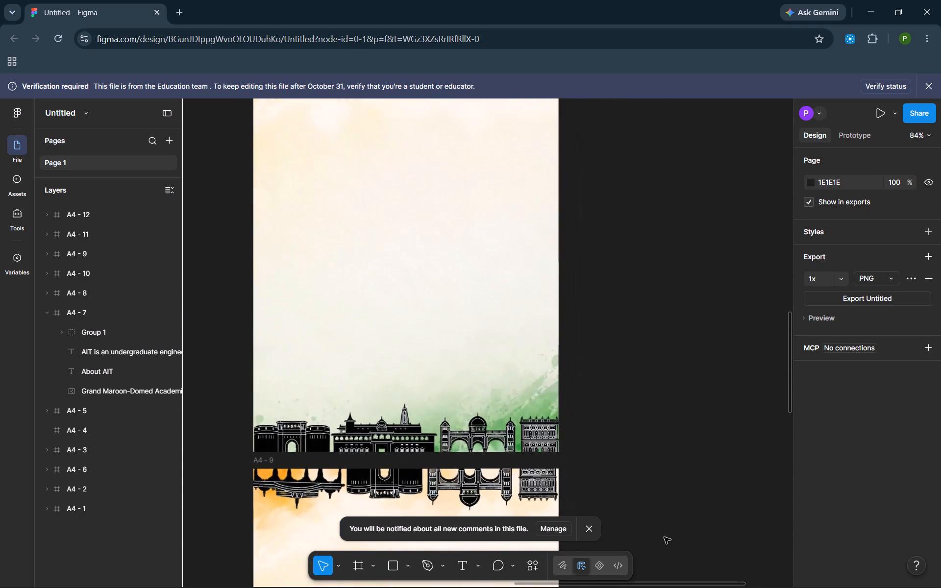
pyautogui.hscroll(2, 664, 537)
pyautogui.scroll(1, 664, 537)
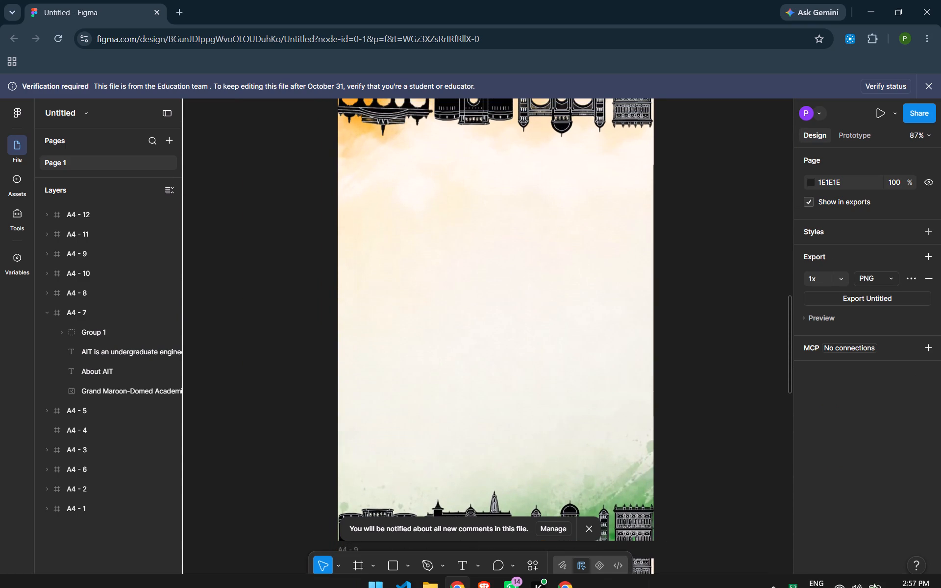
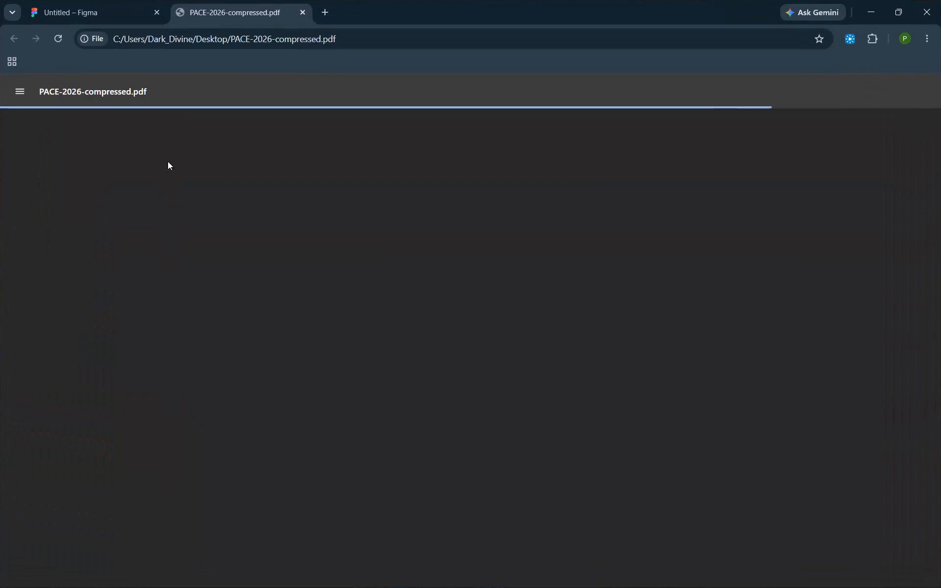
# Examine the PACE-2026 sponsorship brochure PDF from its cover to the About PACE page with its four content blocks.
pyautogui.scroll(-8, 403, 507)
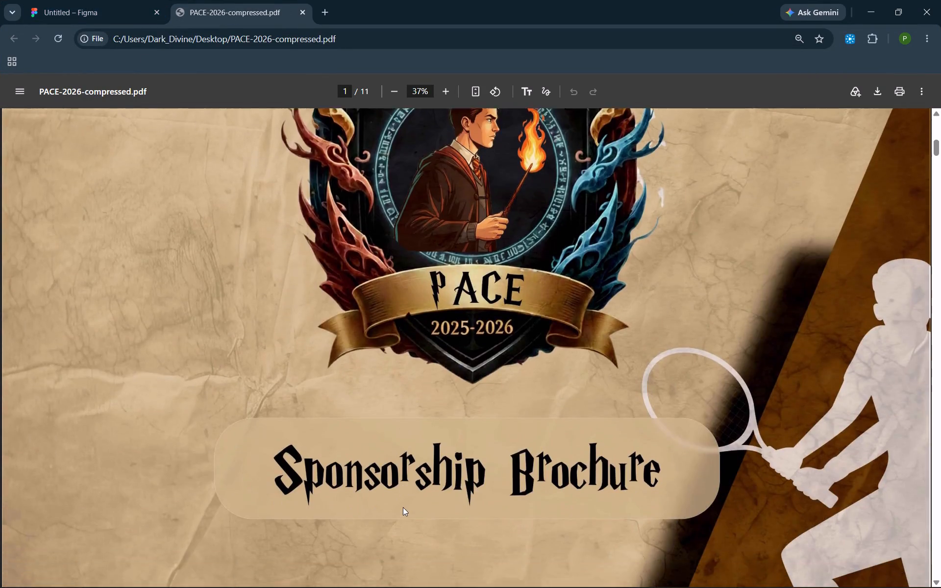
pyautogui.scroll(-13, 403, 507)
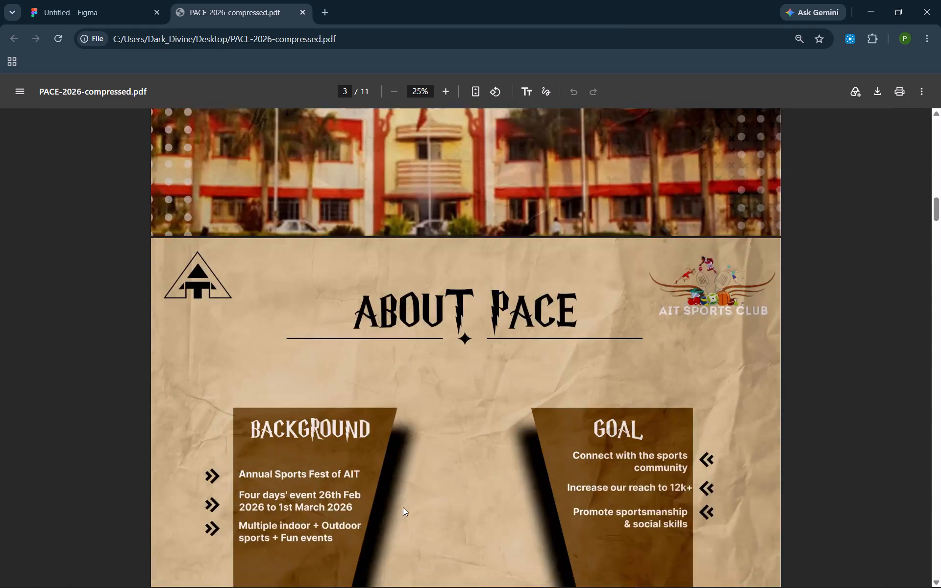
pyautogui.scroll(-1, 403, 507)
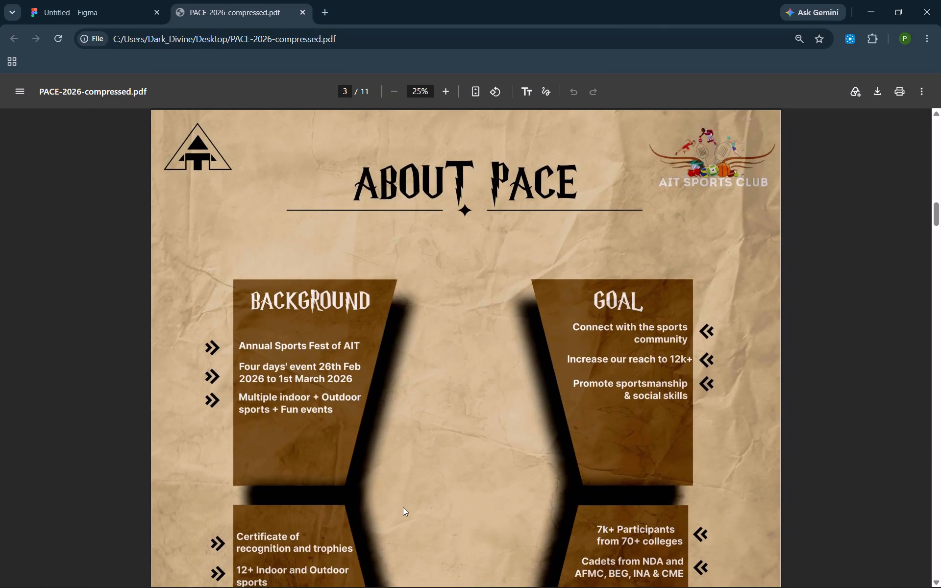
pyautogui.scroll(-1, 403, 507)
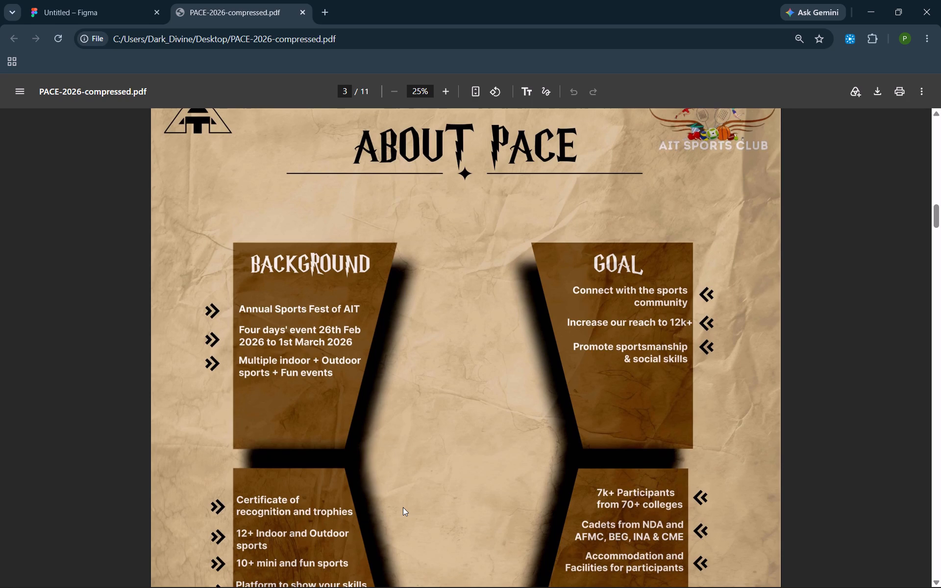
pyautogui.scroll(-1, 403, 507)
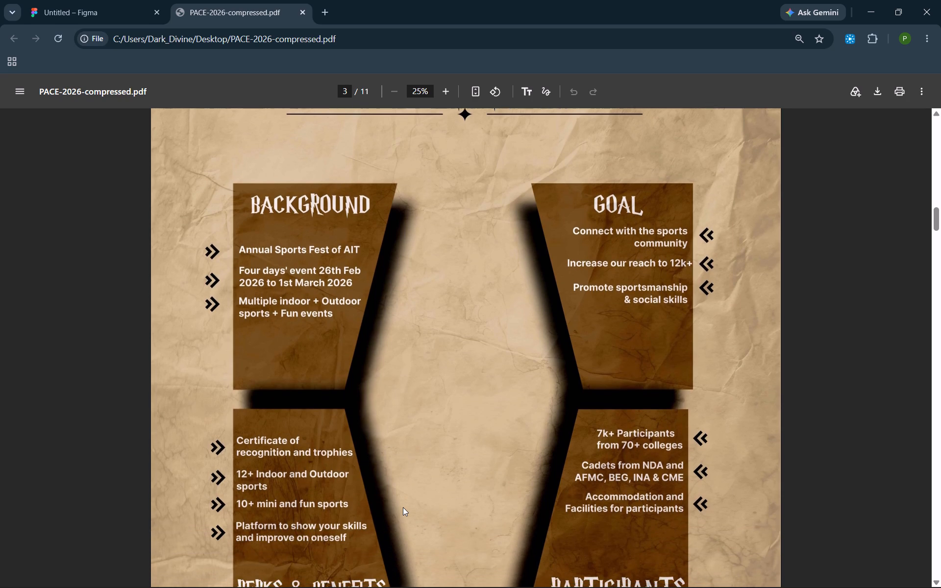
pyautogui.scroll(-1, 403, 507)
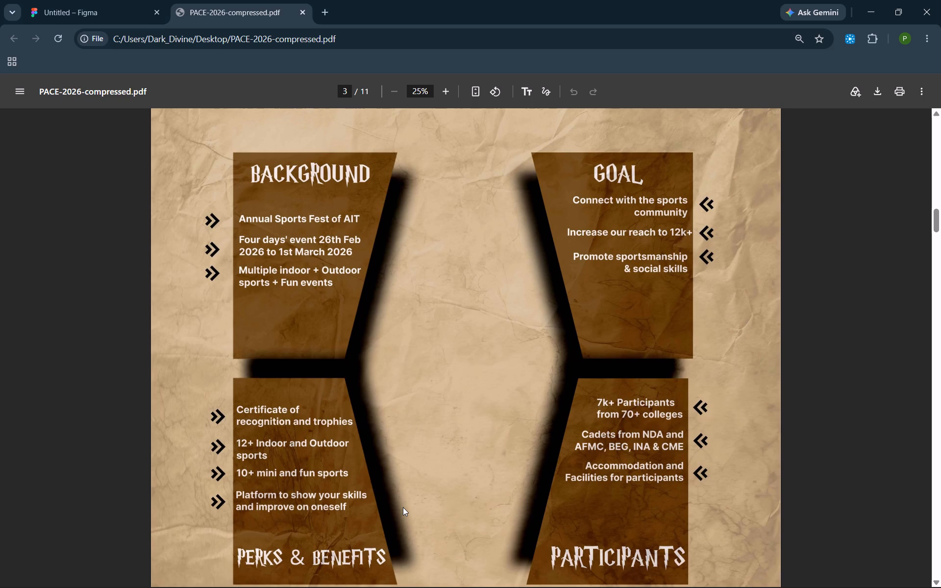
pyautogui.scroll(1, 403, 507)
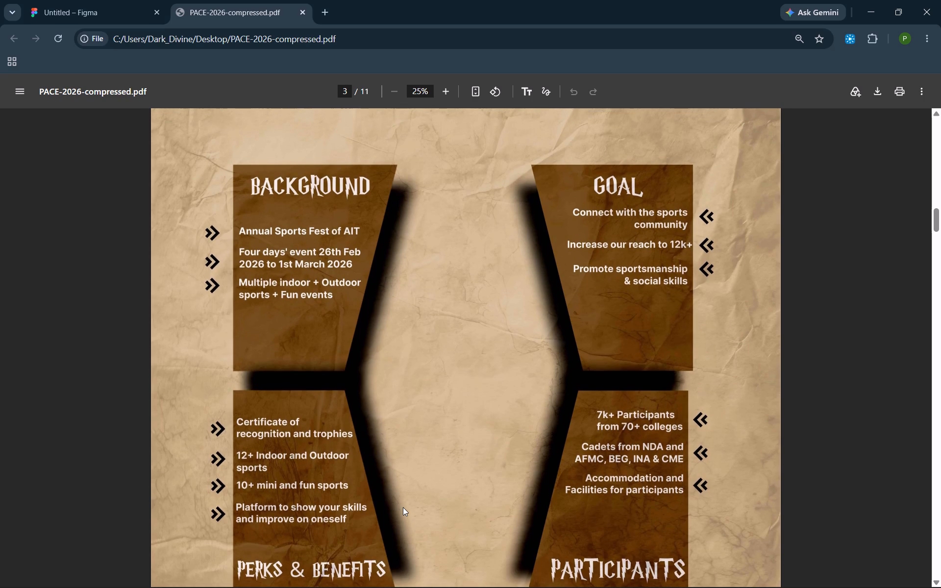
pyautogui.scroll(-1, 403, 507)
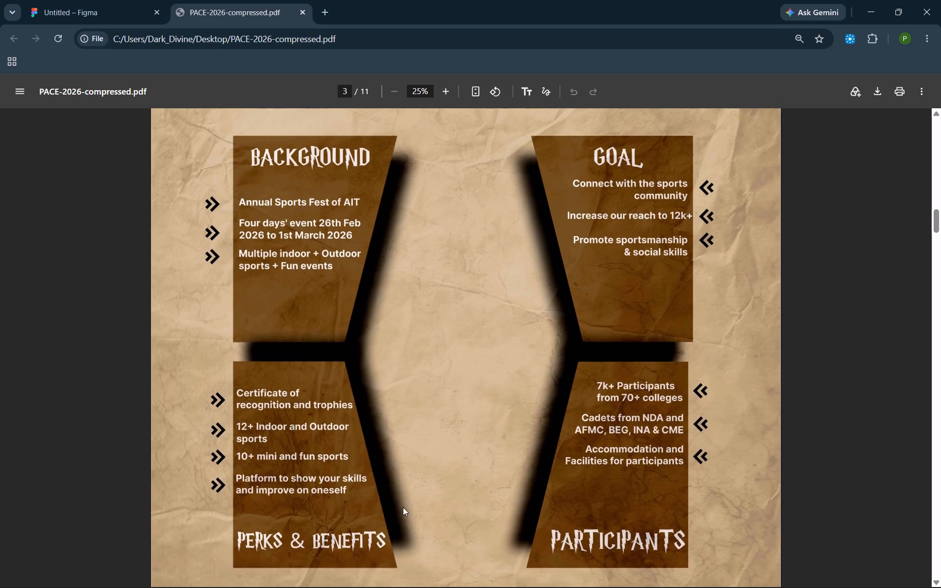
# Switch to the Figma file and duplicate the white racing bicycle image from A4 - 1 onto the upper part of page A4 - 8.
pyautogui.click(99, 0)
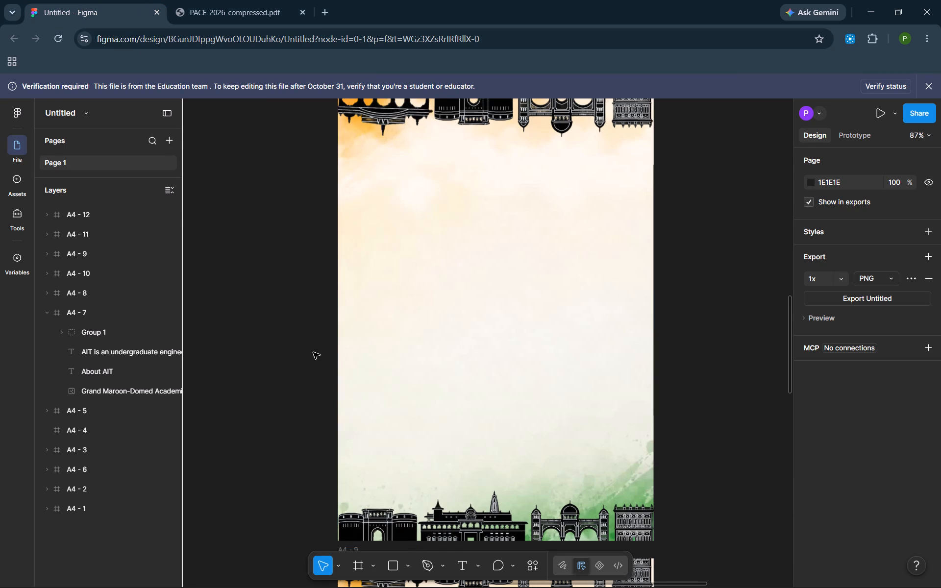
pyautogui.hscroll(4, 313, 352)
pyautogui.scroll(2, 313, 352)
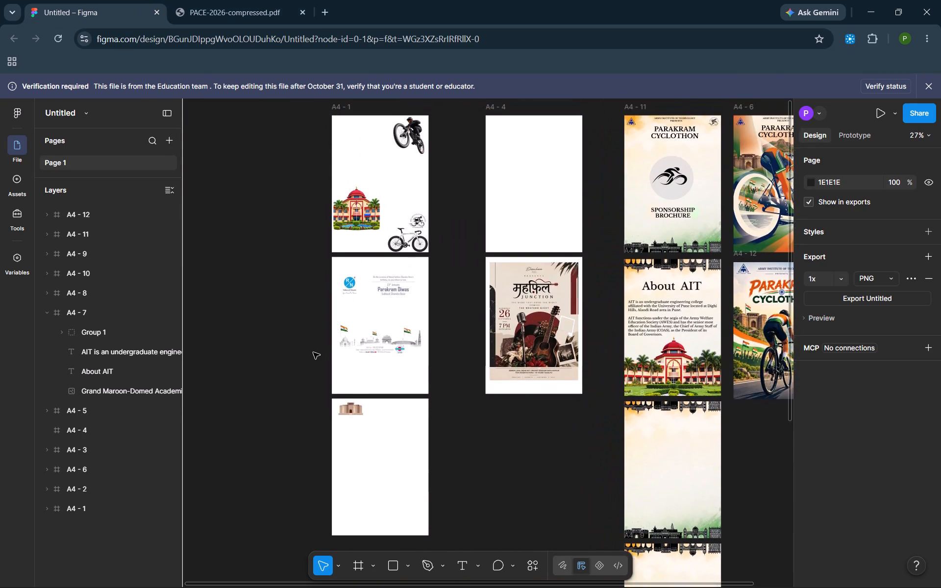
pyautogui.scroll(3, 313, 352)
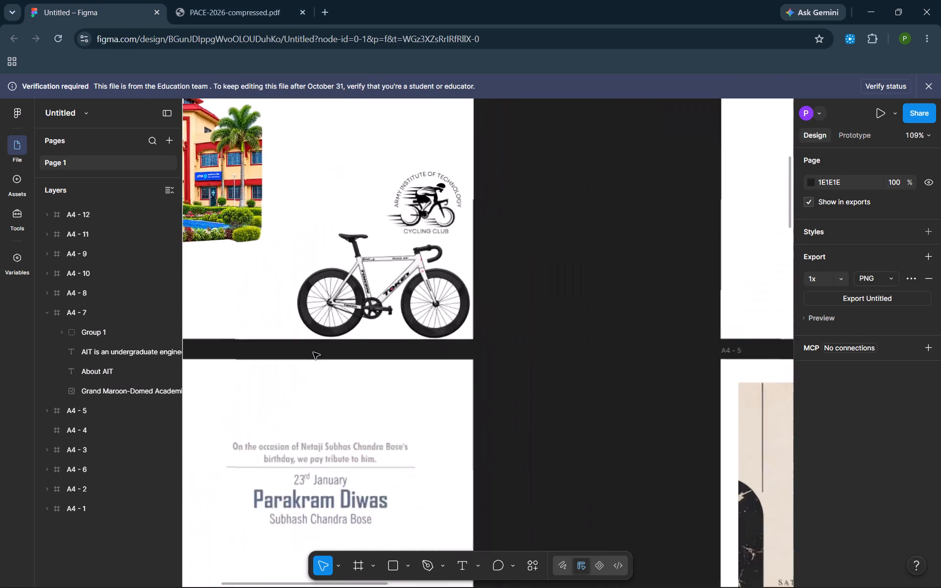
pyautogui.click(394, 266)
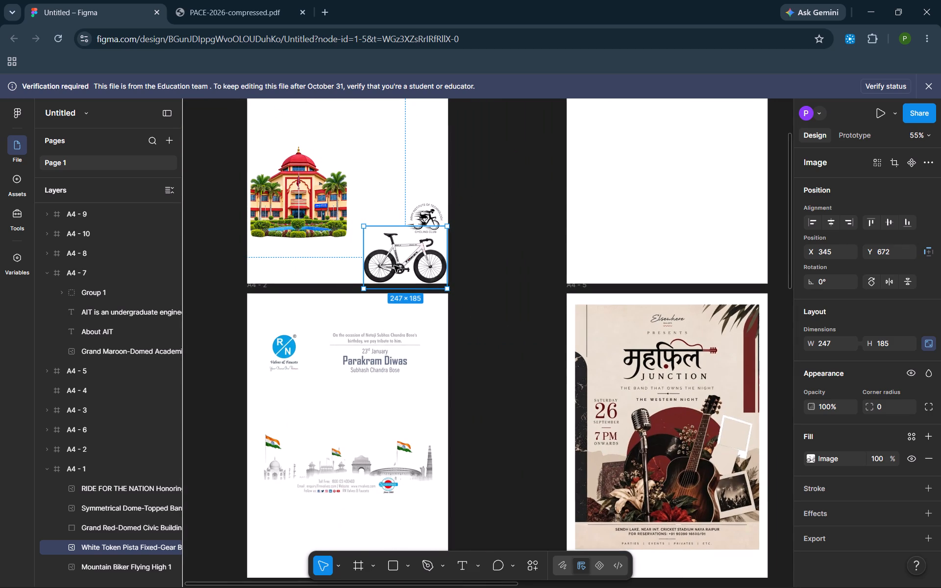
pyautogui.hscroll(-2, 445, 270)
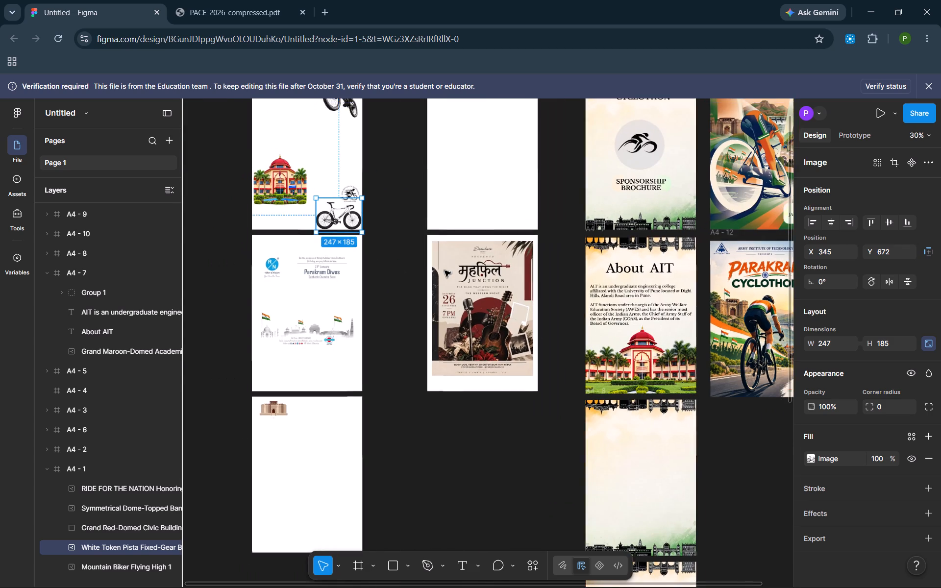
pyautogui.hscroll(-1, 445, 270)
pyautogui.keyDown('alt'); pyautogui.moveTo(315, 198); pyautogui.dragTo(570, 476); pyautogui.keyUp('alt')
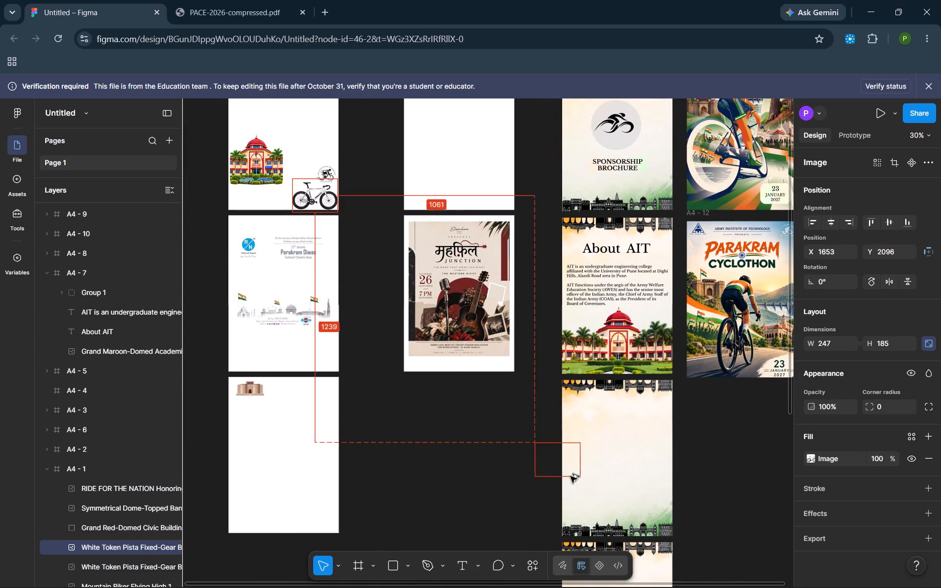
pyautogui.keyDown('alt'); pyautogui.moveTo(570, 476); pyautogui.dragTo(619, 419); pyautogui.keyUp('alt')
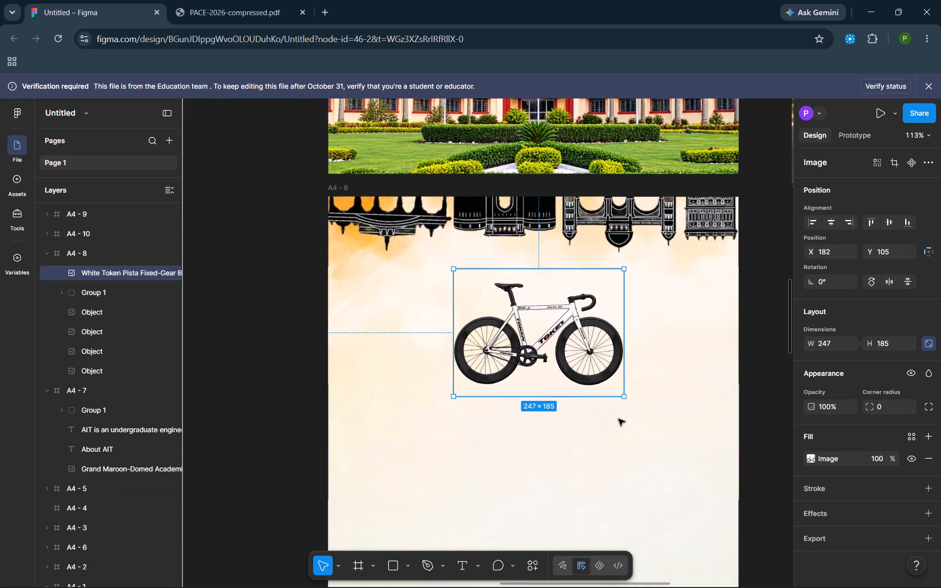
pyautogui.click(619, 419)
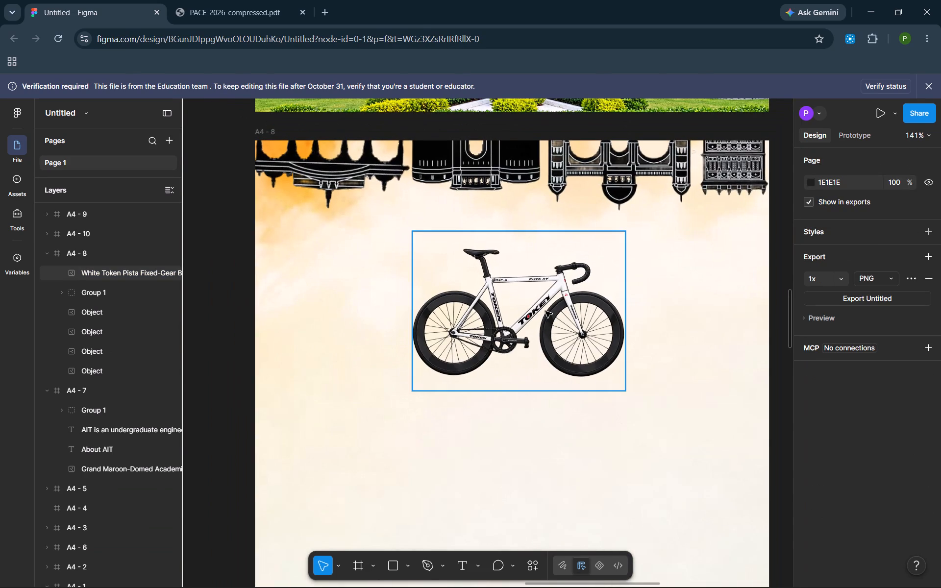
# Enlarge the bicycle image on A4 - 8 to about 530 × 398 and position it at about X 43, Y 43.
pyautogui.click(545, 311)
pyautogui.moveTo(625, 392); pyautogui.dragTo(781, 491)
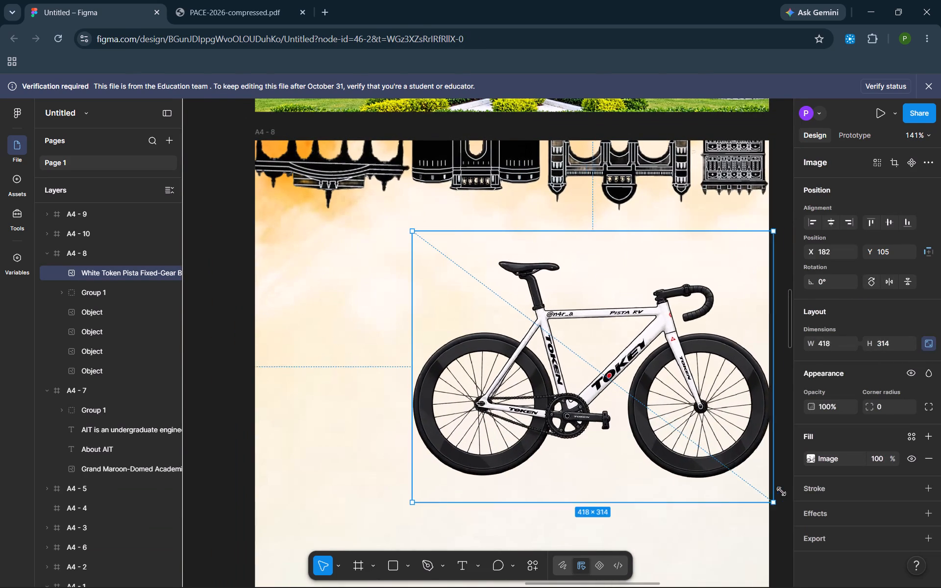
pyautogui.moveTo(781, 491); pyautogui.dragTo(782, 492)
pyautogui.moveTo(692, 451); pyautogui.dragTo(589, 395)
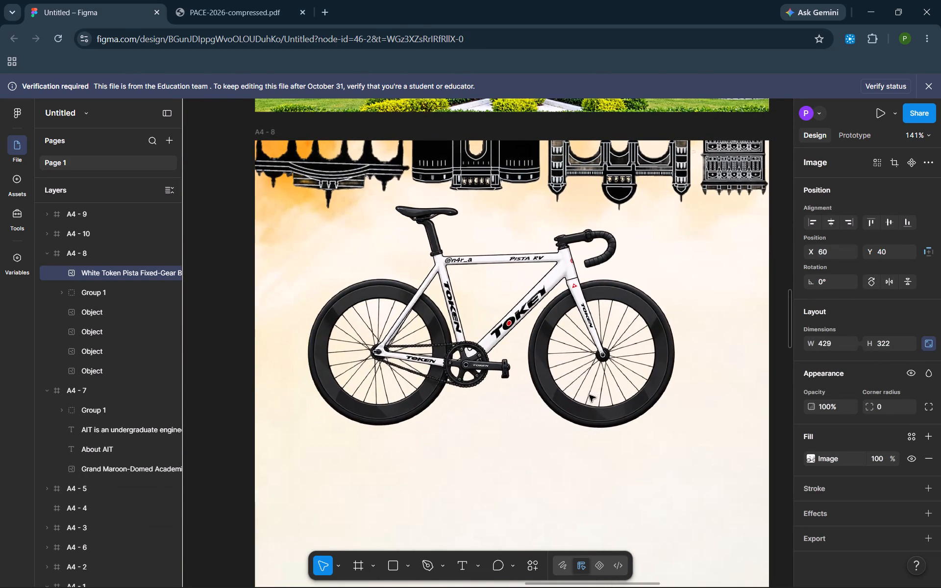
pyautogui.moveTo(589, 395); pyautogui.dragTo(597, 400)
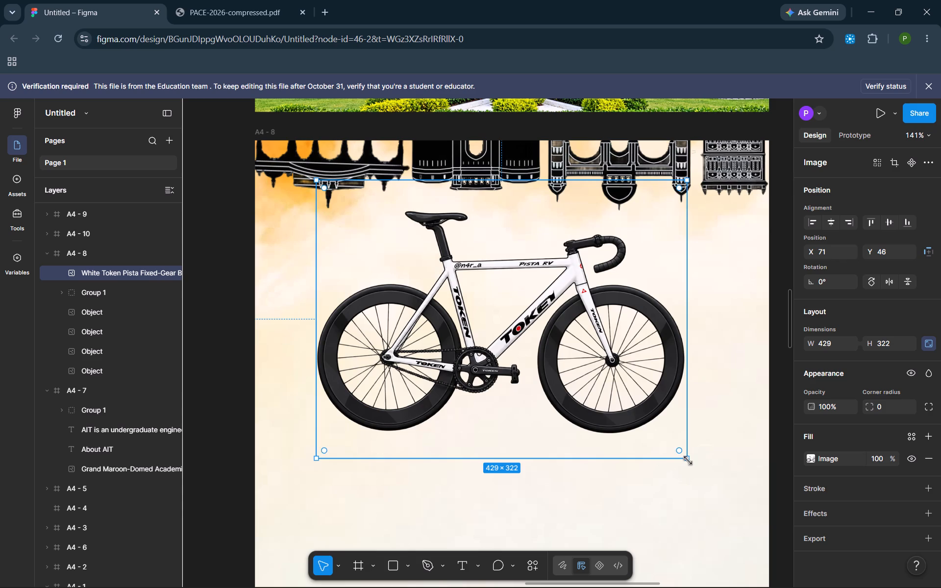
pyautogui.moveTo(688, 461); pyautogui.dragTo(753, 524)
pyautogui.moveTo(659, 462); pyautogui.dragTo(596, 451)
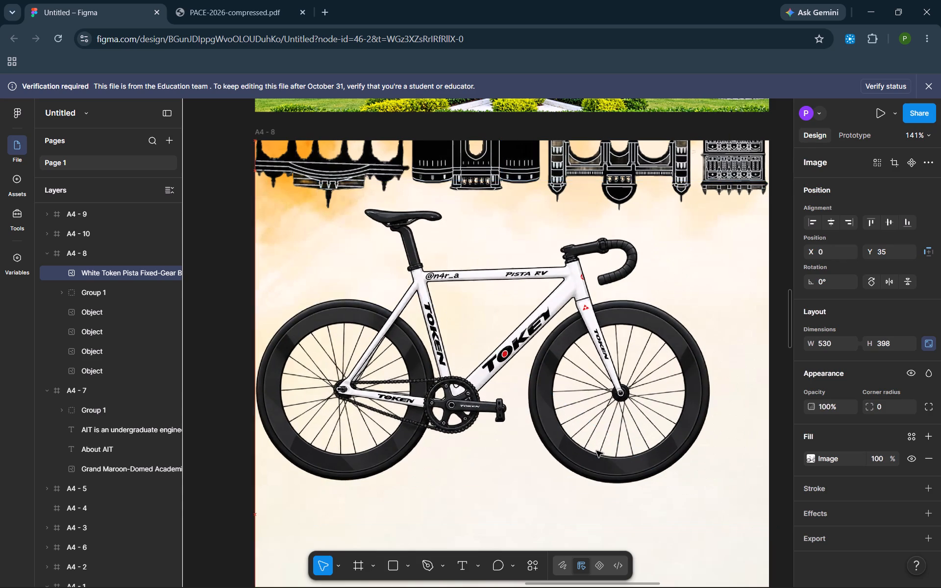
pyautogui.moveTo(596, 451); pyautogui.dragTo(634, 459)
pyautogui.scroll(-1, 634, 459)
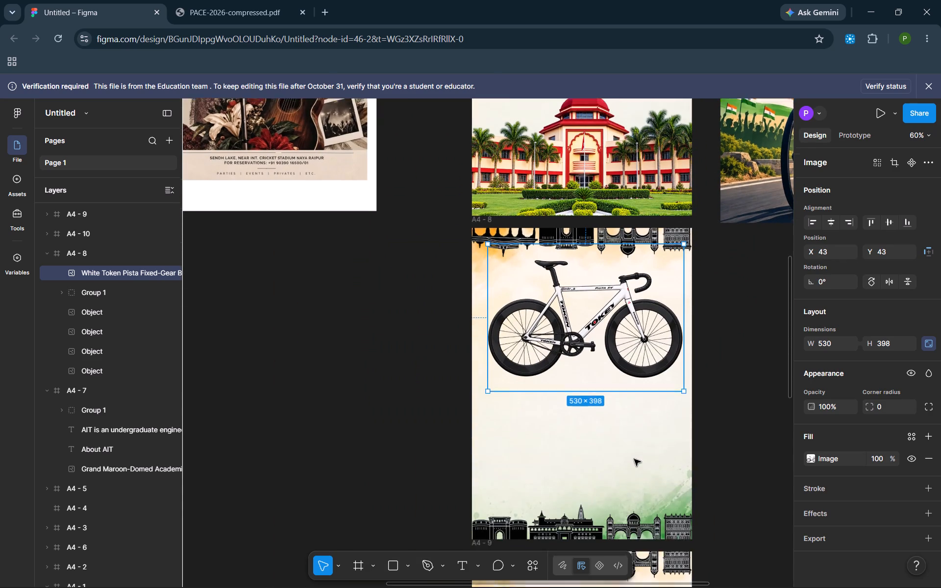
pyautogui.scroll(-1, 634, 459)
pyautogui.click(340, 445)
pyautogui.hscroll(-2, 340, 445)
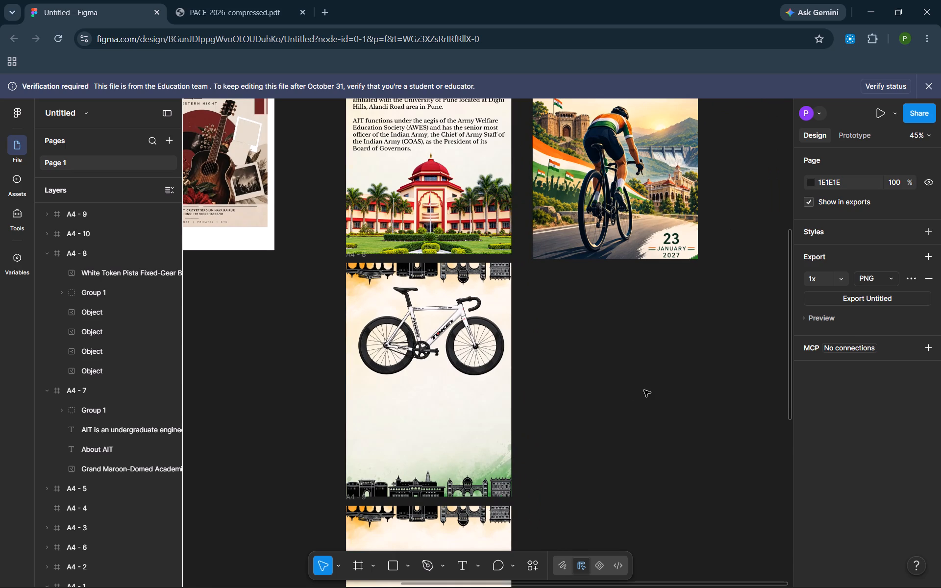
pyautogui.click(644, 390)
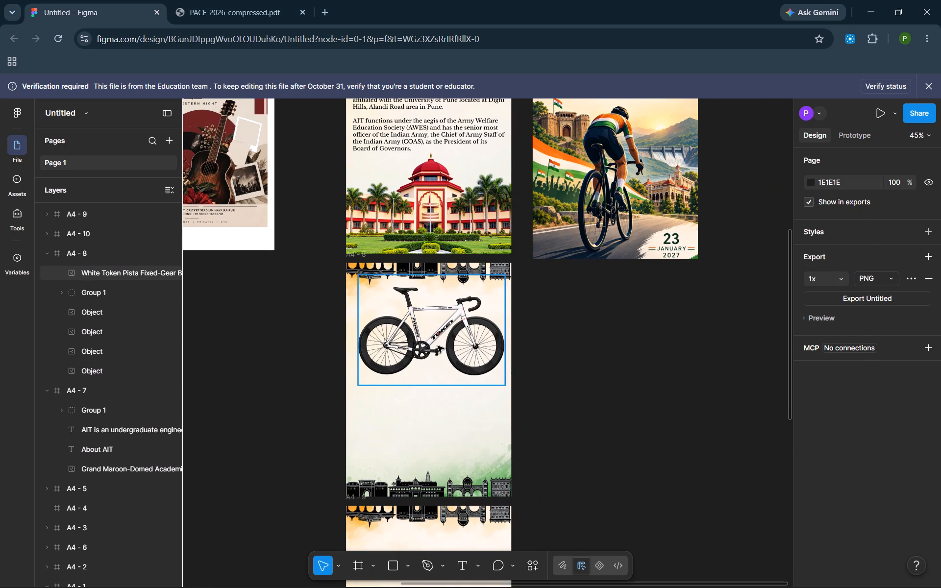
pyautogui.click(438, 346)
pyautogui.click(770, 384)
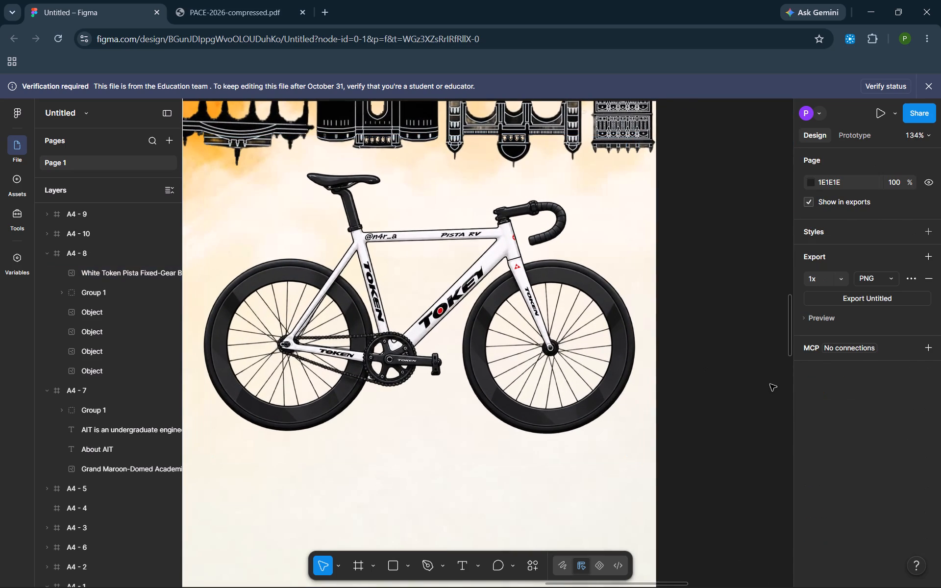
# Draw an ellipse of about 157 × 159 covering the spokes of the bicycle's front wheel, inside the rim.
pyautogui.click(403, 566)
pyautogui.click(405, 566)
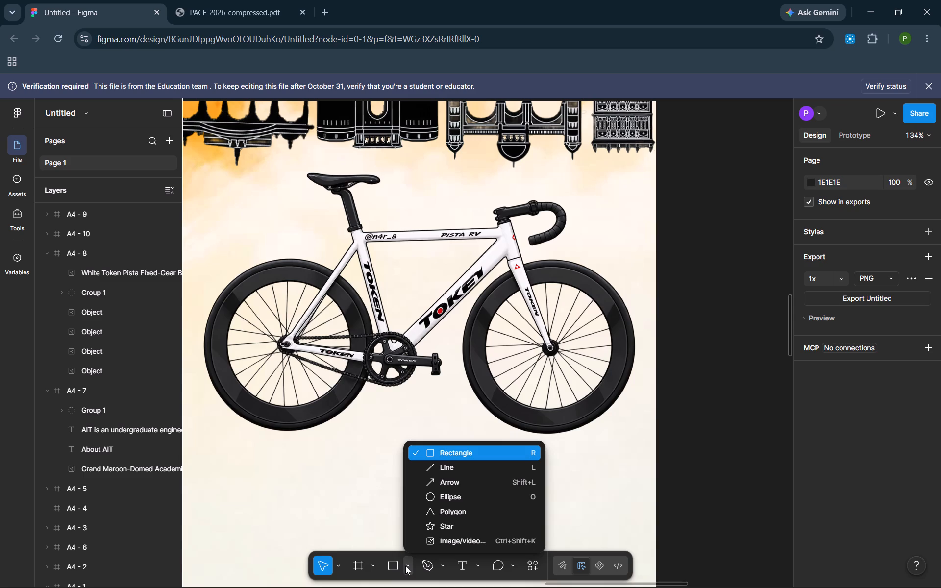
pyautogui.click(473, 493)
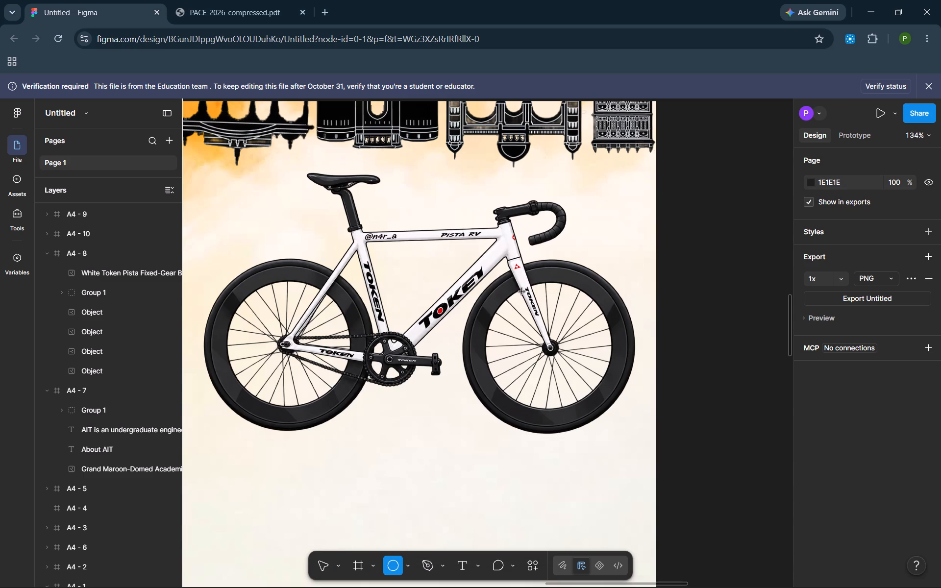
pyautogui.moveTo(522, 292); pyautogui.dragTo(614, 393)
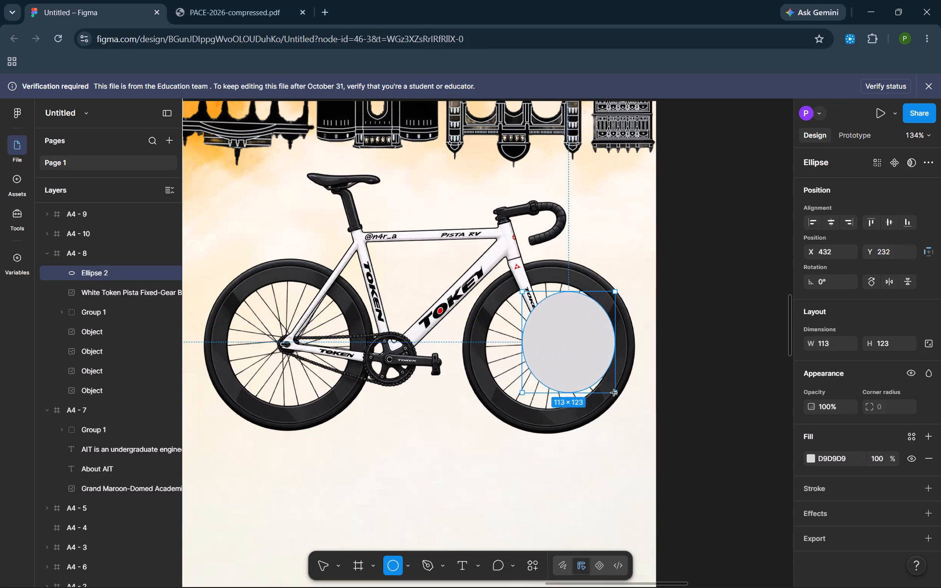
pyautogui.moveTo(614, 393); pyautogui.dragTo(611, 395)
pyautogui.moveTo(520, 345); pyautogui.dragTo(483, 351)
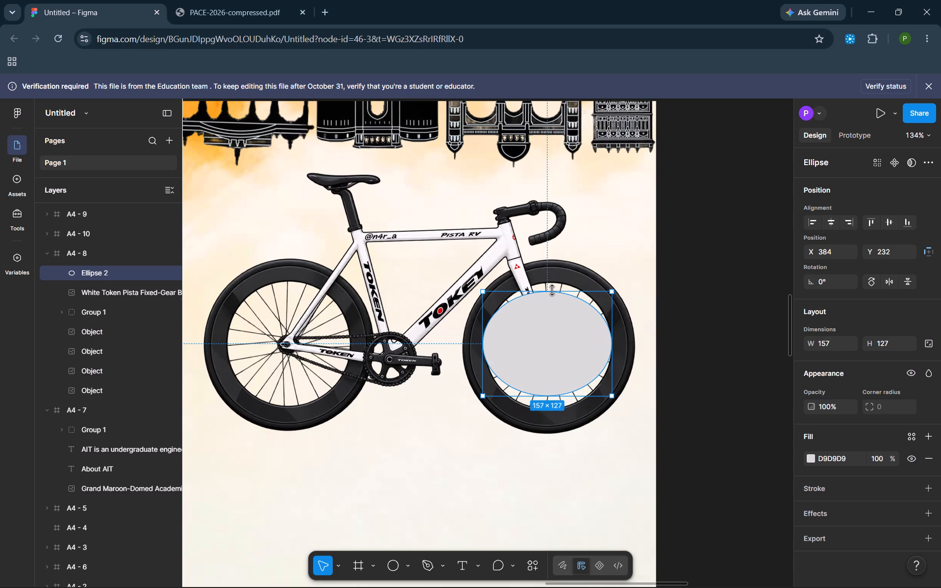
pyautogui.moveTo(552, 290); pyautogui.dragTo(554, 281)
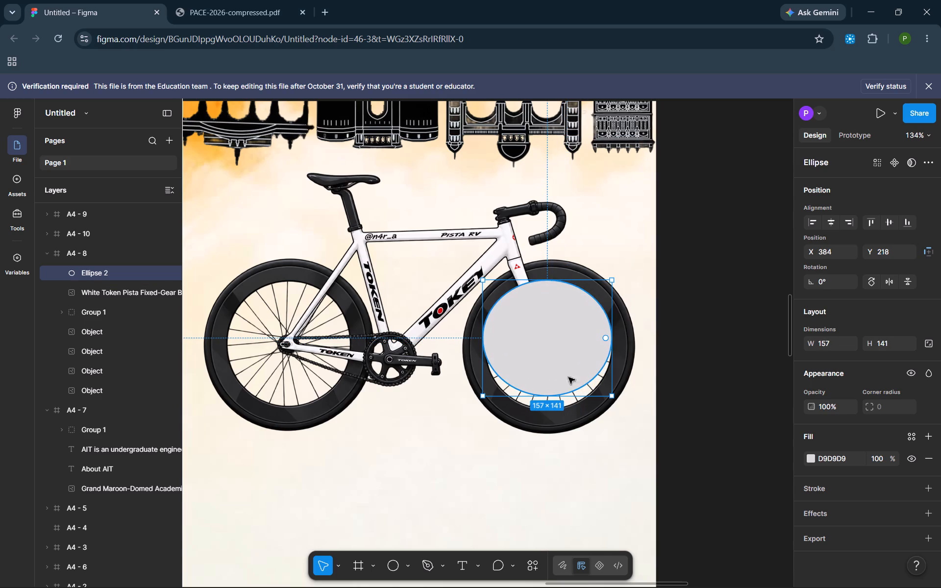
pyautogui.moveTo(558, 397); pyautogui.dragTo(561, 408)
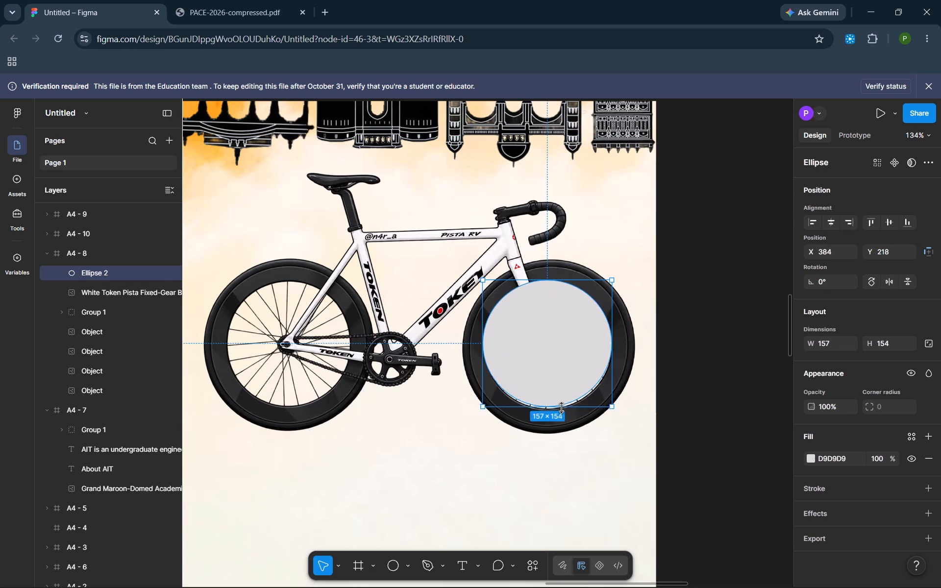
pyautogui.moveTo(561, 408); pyautogui.dragTo(563, 411)
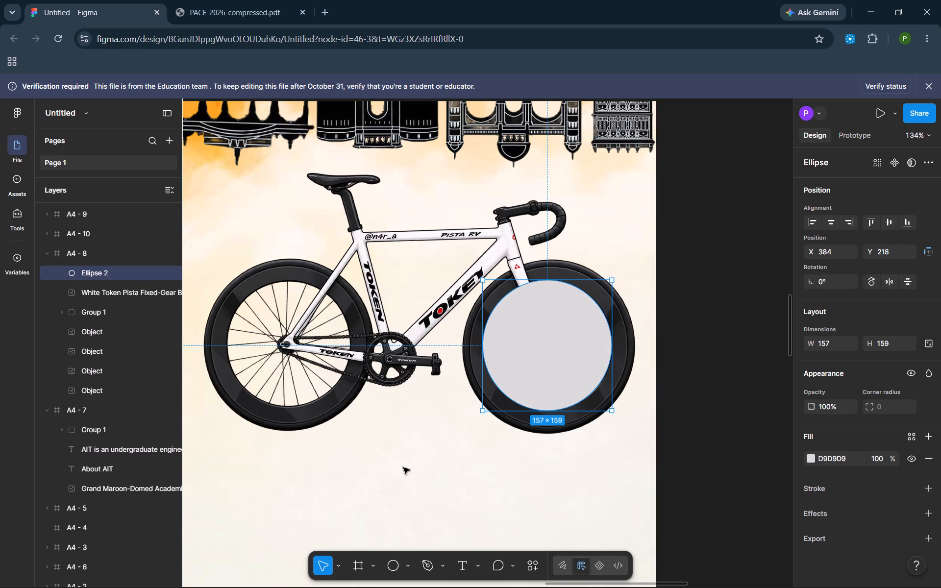
# Copy the front wheel's ellipse and place the duplicate over the spokes of the rear wheel.
pyautogui.hotkey('ctrl', 'c')
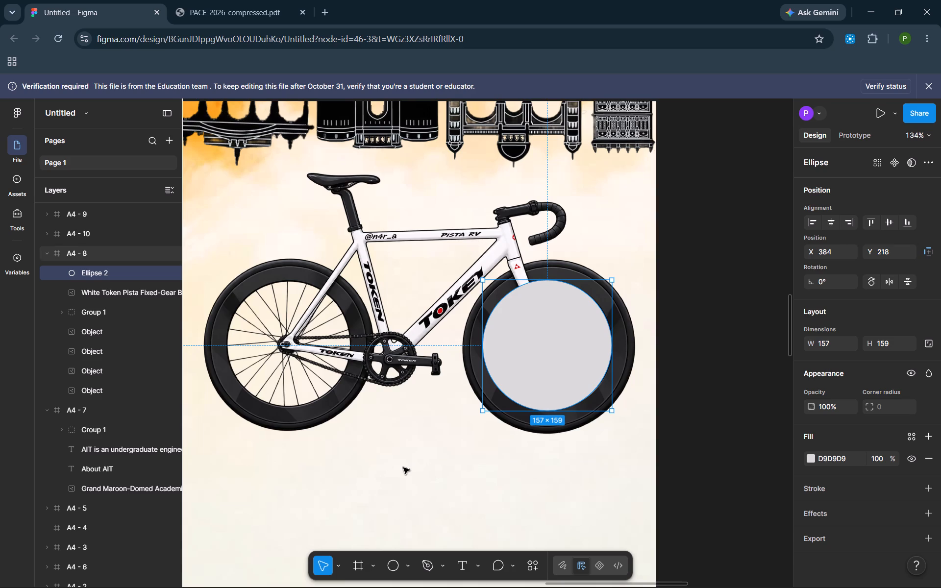
pyautogui.click(403, 467)
pyautogui.hotkey('ctrl', 'v')
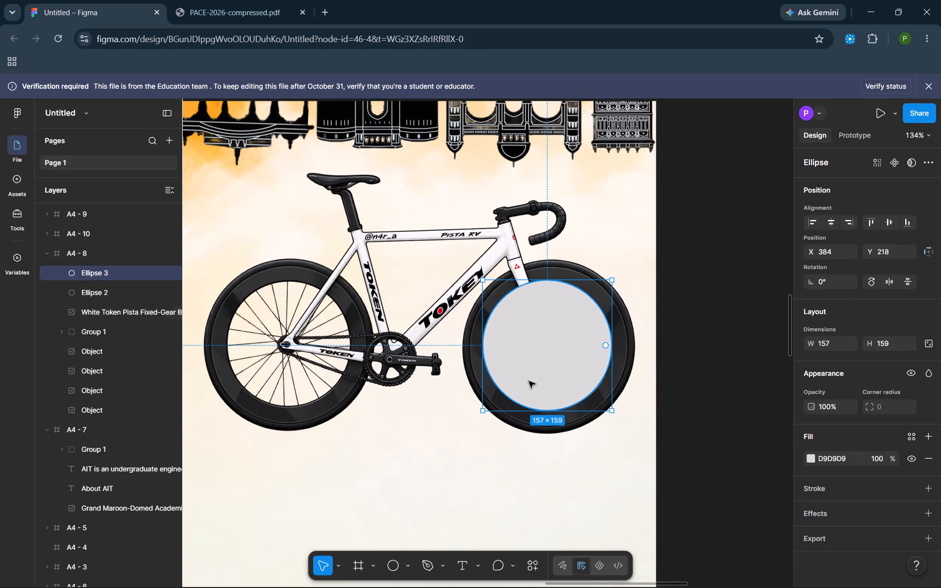
pyautogui.moveTo(531, 378); pyautogui.dragTo(272, 377)
pyautogui.click(394, 487)
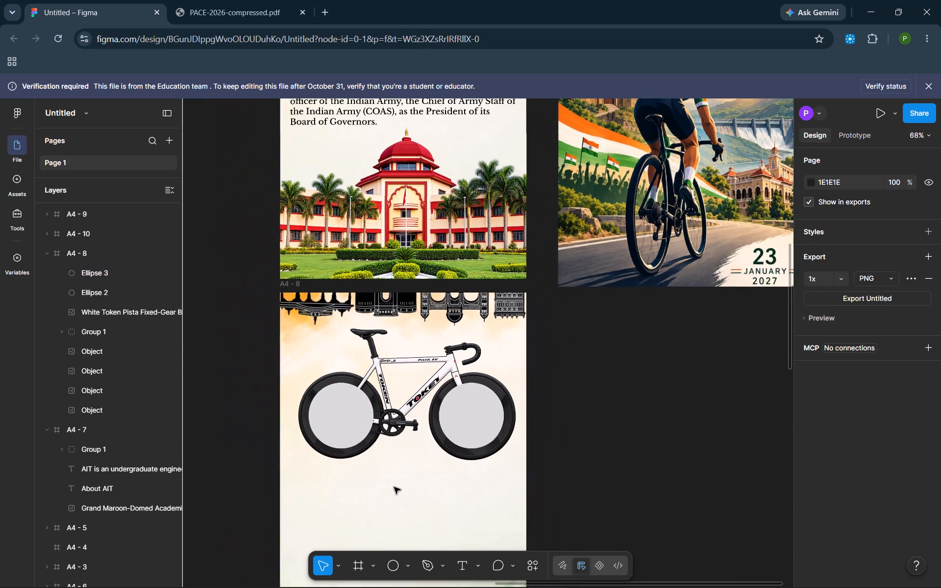
pyautogui.scroll(-1, 394, 487)
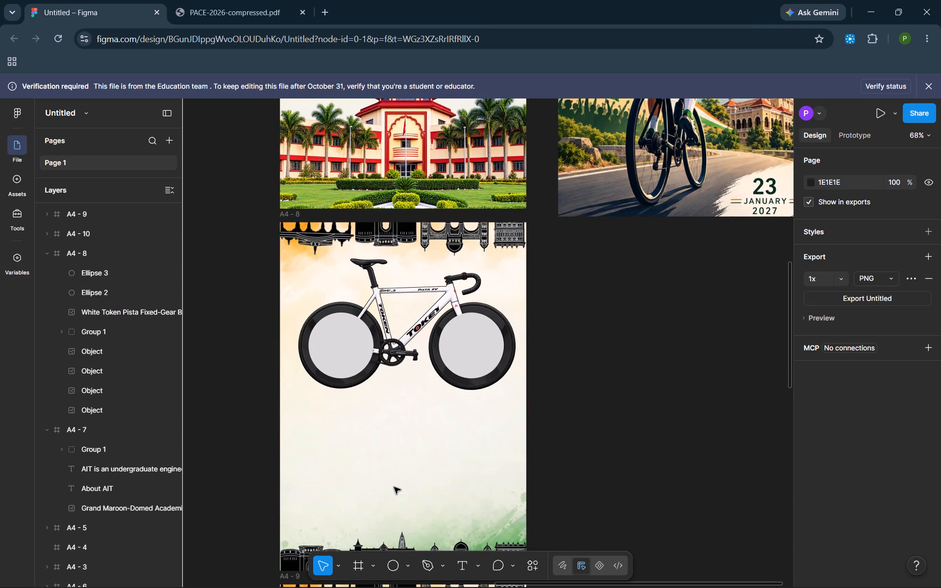
# Compare the About PACE page in the PACE PDF with the About AIT page and the bicycle layout on A4 - 8 in Figma.
pyautogui.scroll(1, 394, 487)
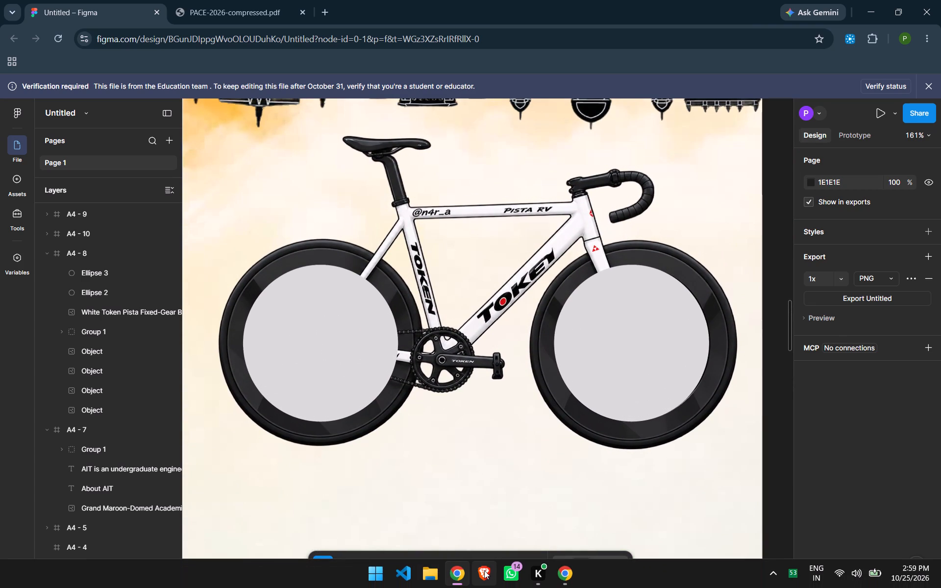
pyautogui.scroll(-1, 486, 478)
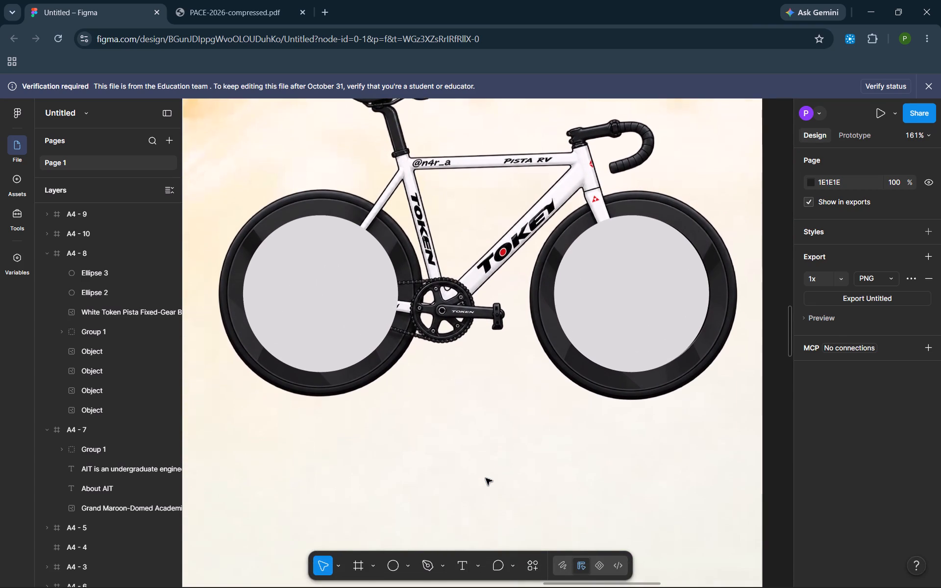
pyautogui.scroll(-1, 486, 478)
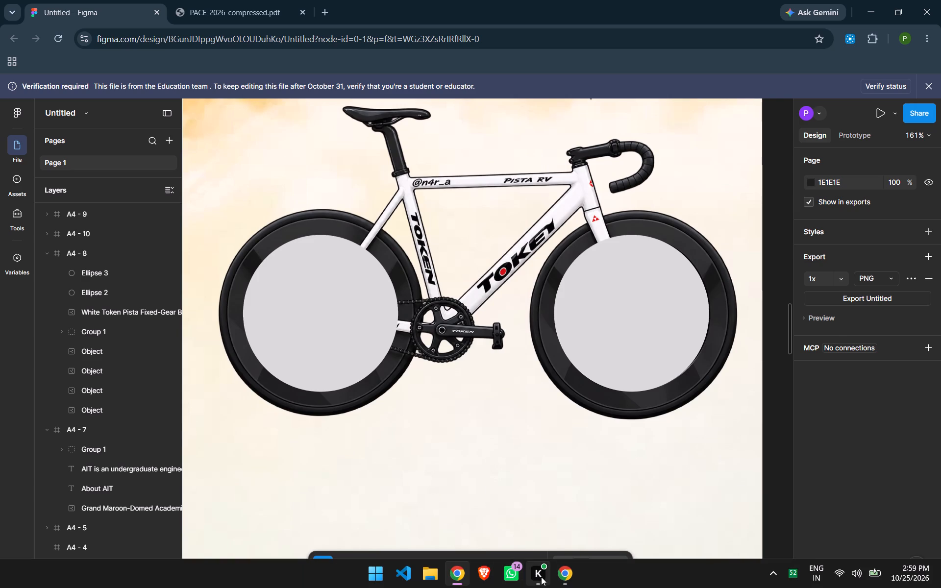
pyautogui.click(233, 5)
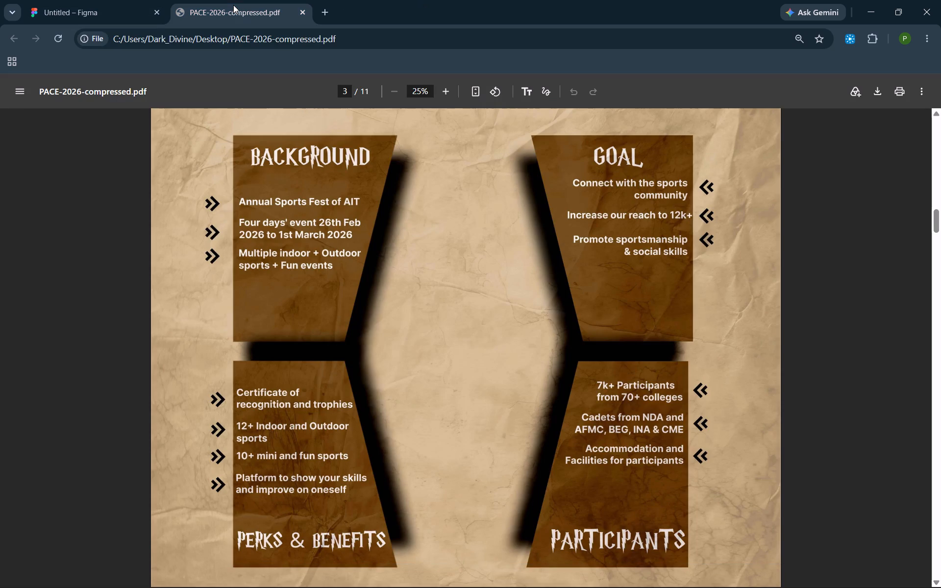
pyautogui.scroll(2, 335, 222)
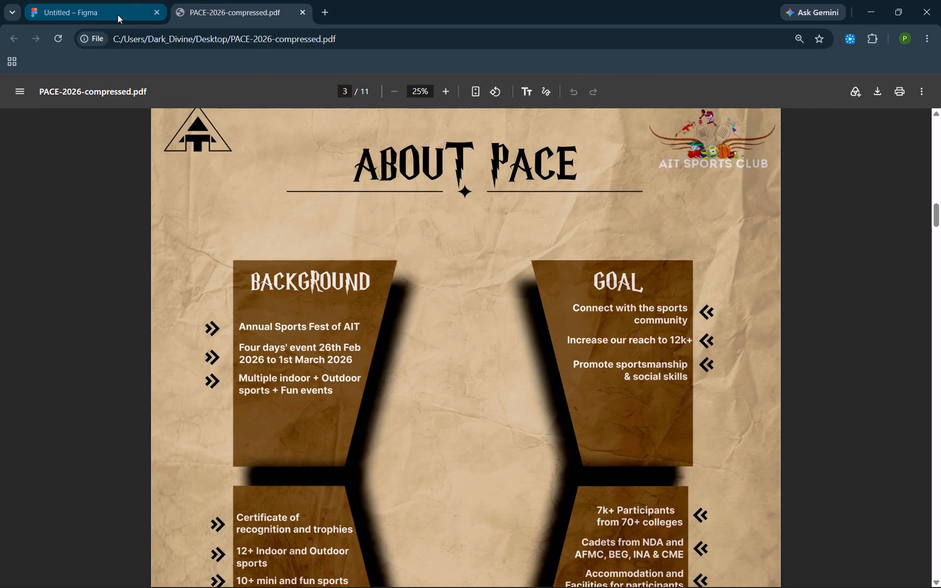
pyautogui.click(113, 17)
pyautogui.scroll(1, 394, 277)
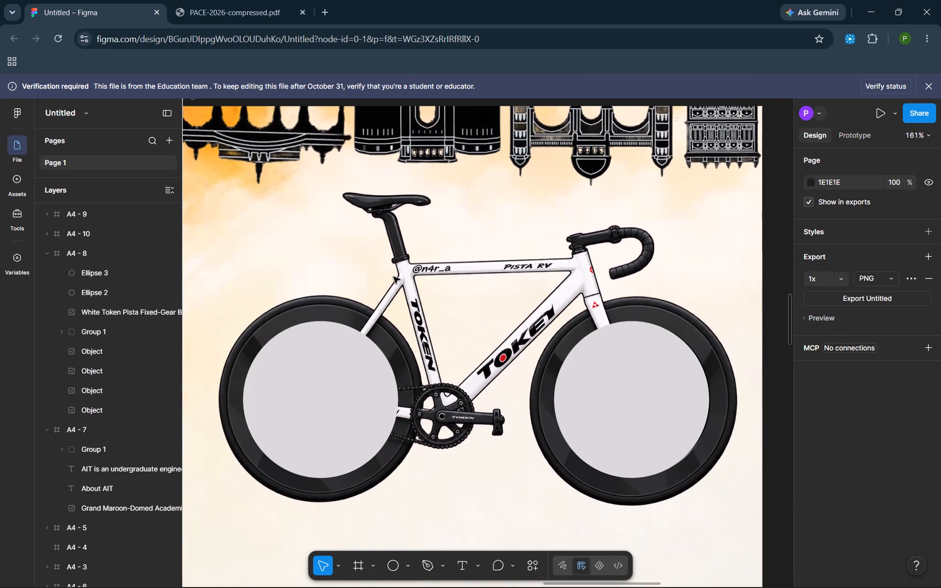
pyautogui.scroll(6, 411, 310)
pyautogui.scroll(-1, 411, 310)
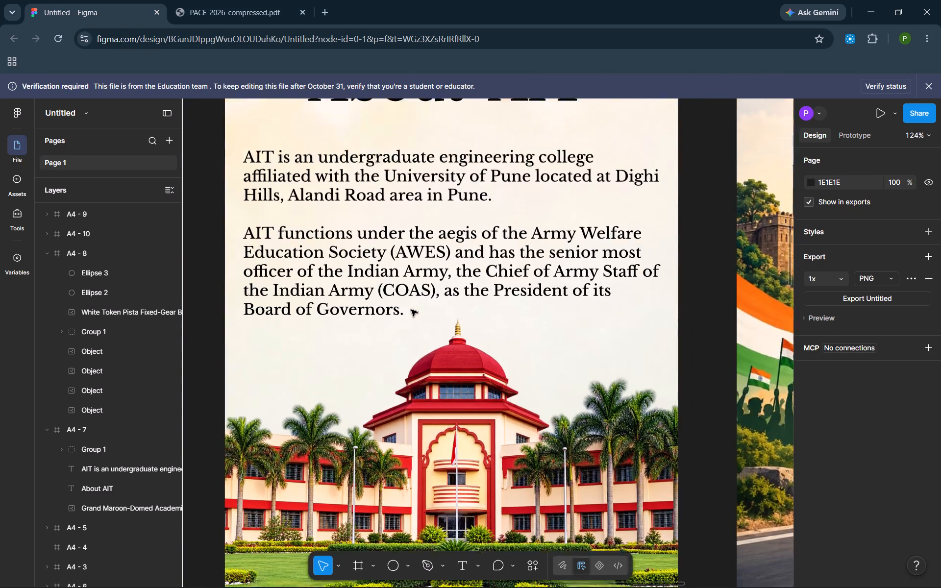
pyautogui.scroll(-2, 411, 310)
pyautogui.scroll(3, 411, 310)
pyautogui.scroll(-1, 411, 310)
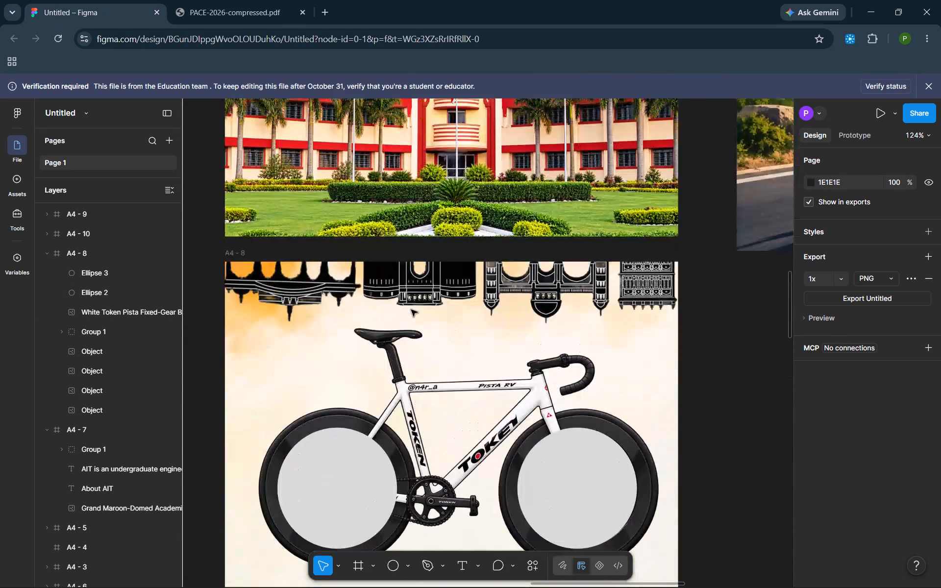
pyautogui.scroll(-1, 411, 310)
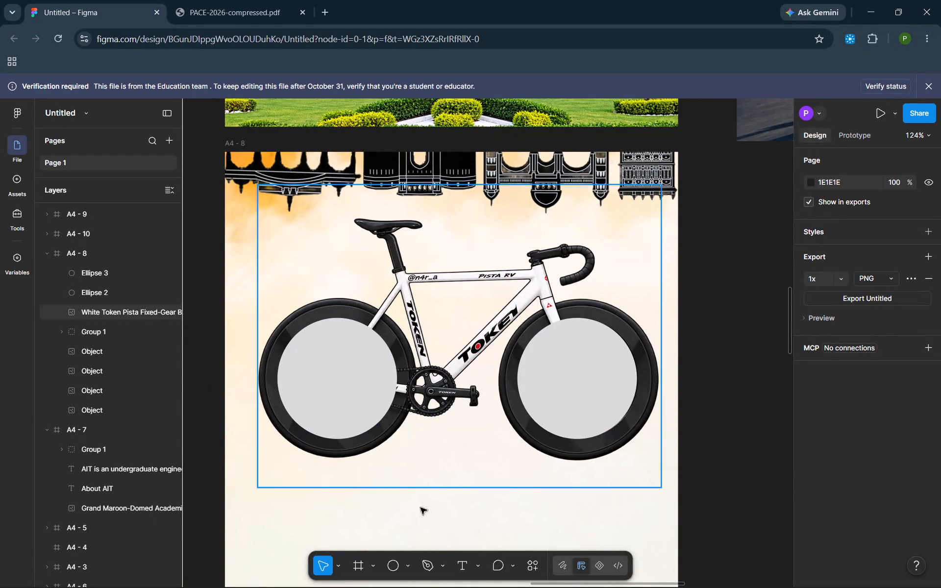
# Add a text box of about 165 × 55 between the bicycle's saddle and handlebar reading "About cyclothon".
pyautogui.click(458, 570)
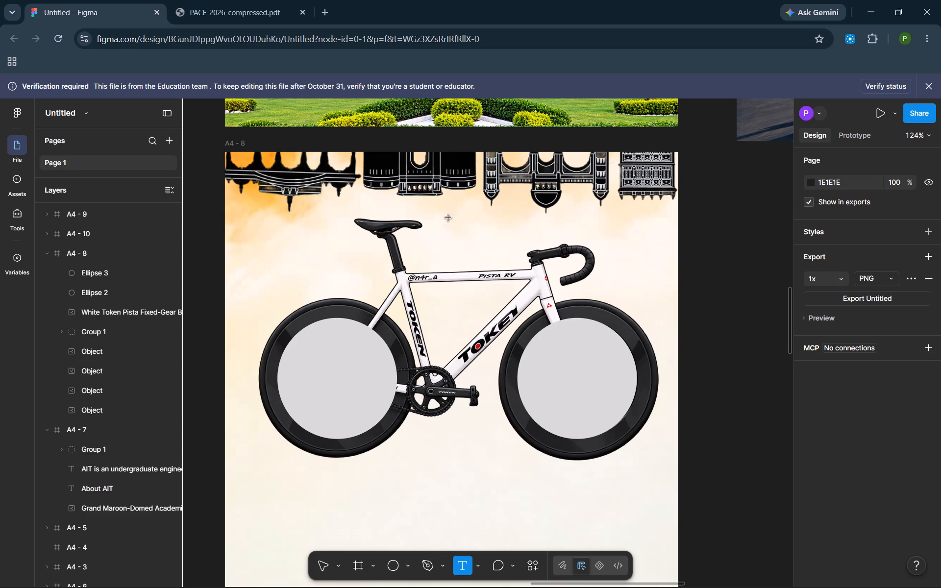
pyautogui.moveTo(402, 229); pyautogui.dragTo(526, 270)
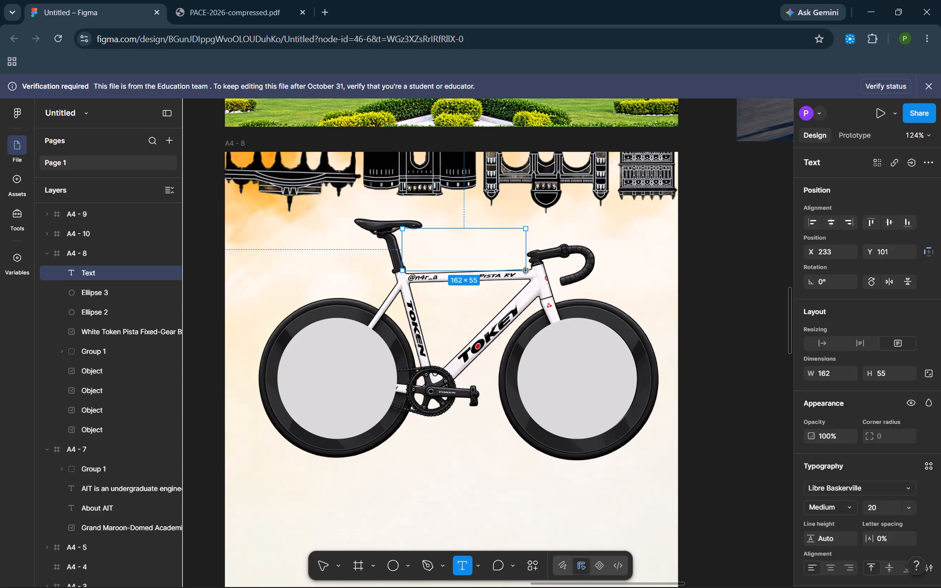
pyautogui.moveTo(526, 270); pyautogui.dragTo(527, 270)
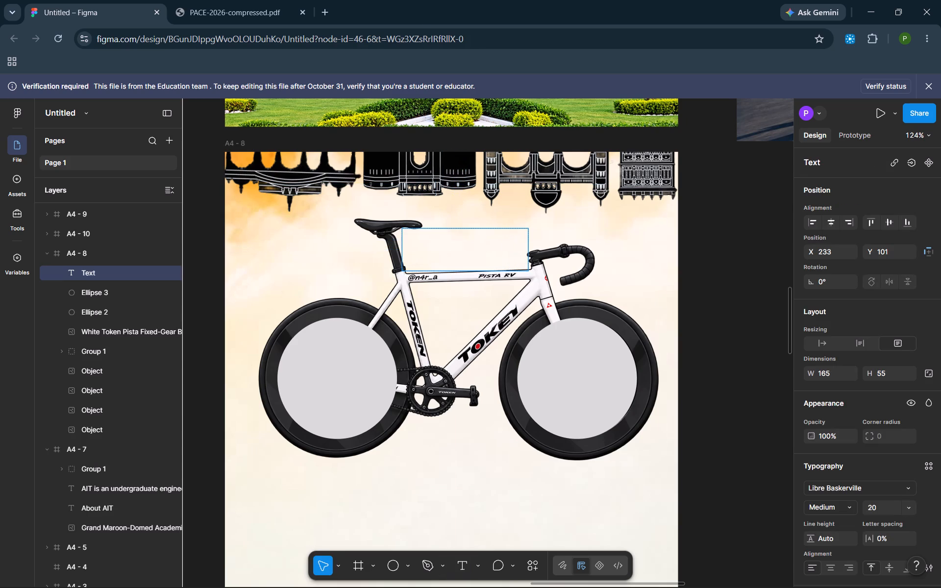
pyautogui.hotkey('shift', 'a')
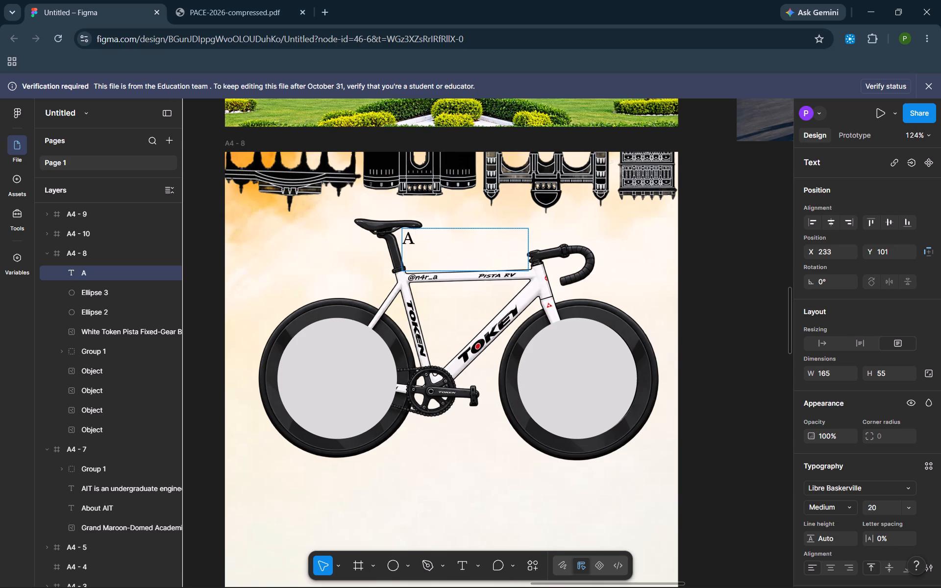
pyautogui.hotkey('shift', 'b')
pyautogui.press('BackSpace')
pyautogui.write('bout')
pyautogui.press('space')
pyautogui.write('cyc')
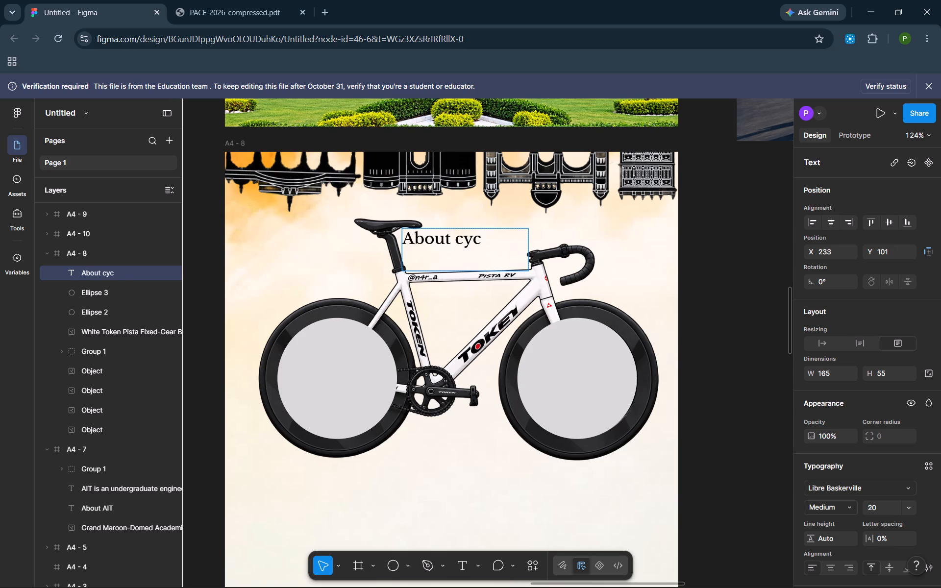
pyautogui.write('lothin')
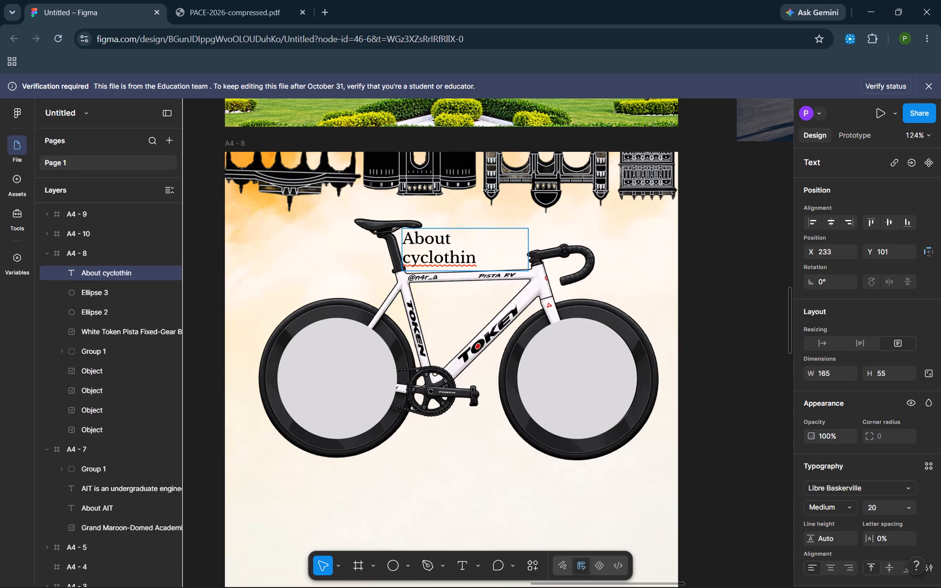
pyautogui.press('BackSpace')
pyautogui.press('BackSpace')
pyautogui.write('on')
pyautogui.click(585, 215)
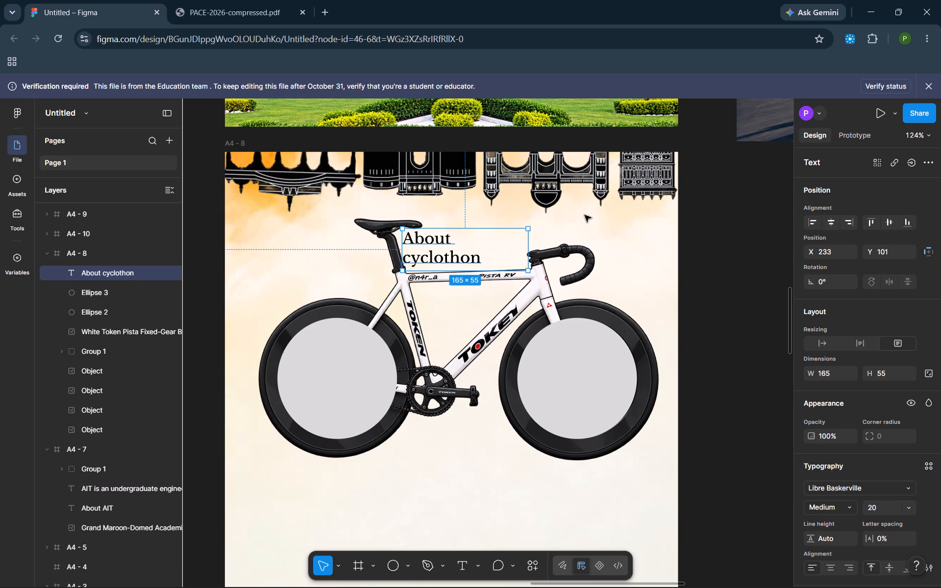
# Widen the heading's text box to about 177 and move it to about X 272, Y 82, above the bicycle frame.
pyautogui.moveTo(525, 250); pyautogui.dragTo(540, 249)
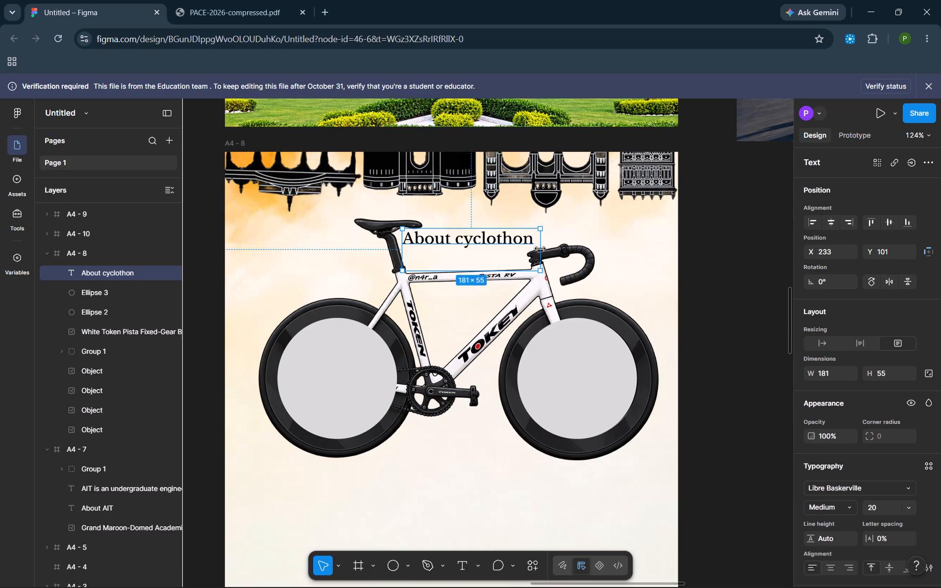
pyautogui.moveTo(540, 249); pyautogui.dragTo(537, 249)
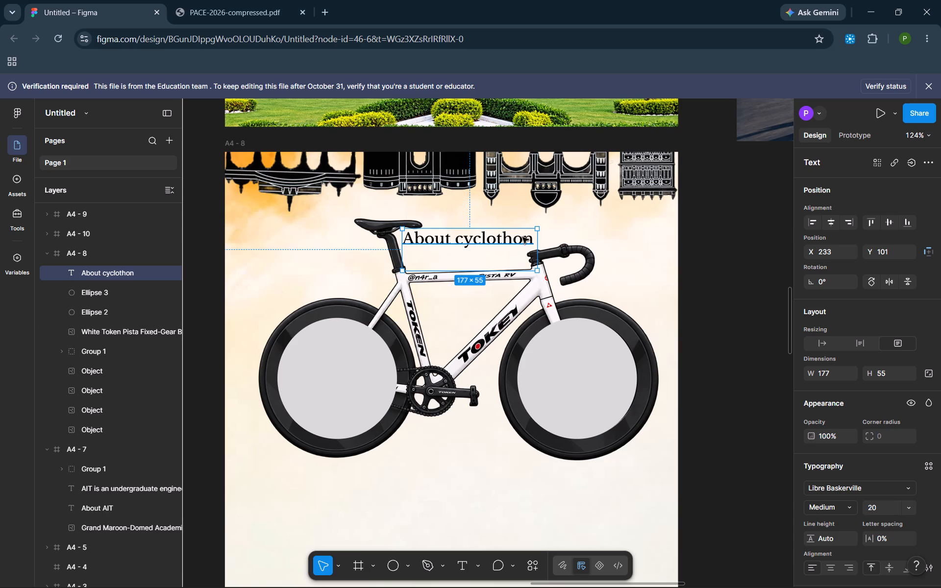
pyautogui.moveTo(516, 249); pyautogui.dragTo(545, 233)
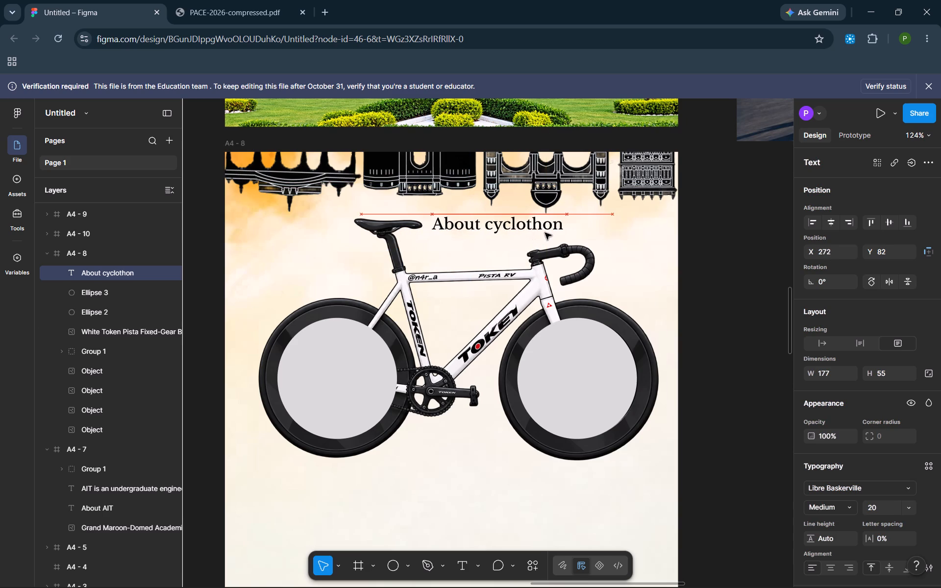
pyautogui.moveTo(545, 233); pyautogui.dragTo(545, 233)
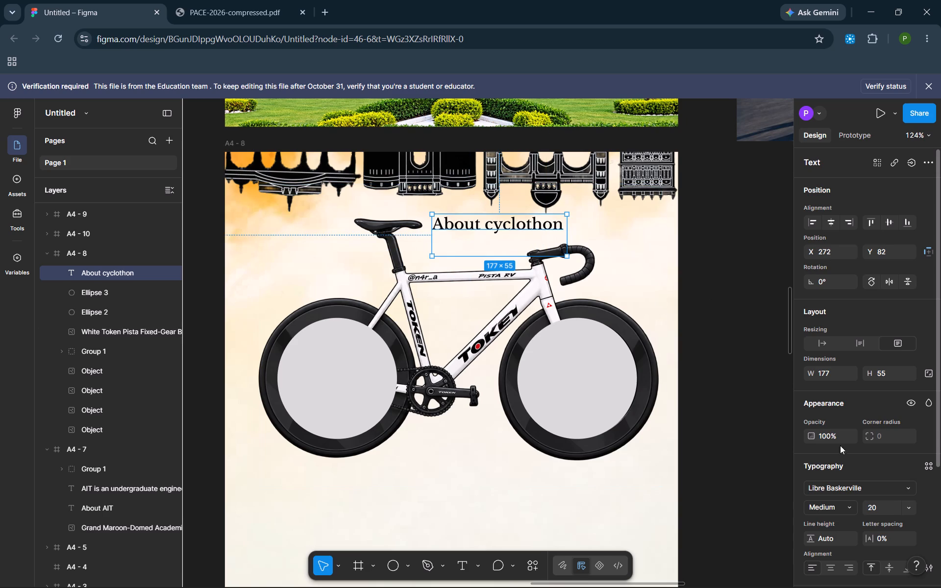
# Set the font weight of the "About cyclothon" heading to SemiBold.
pyautogui.click(838, 506)
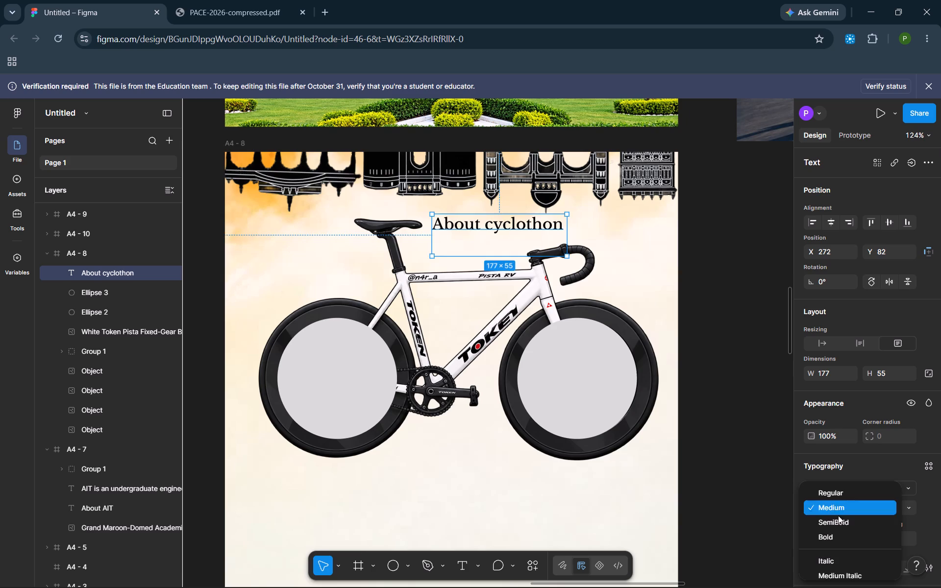
pyautogui.click(837, 525)
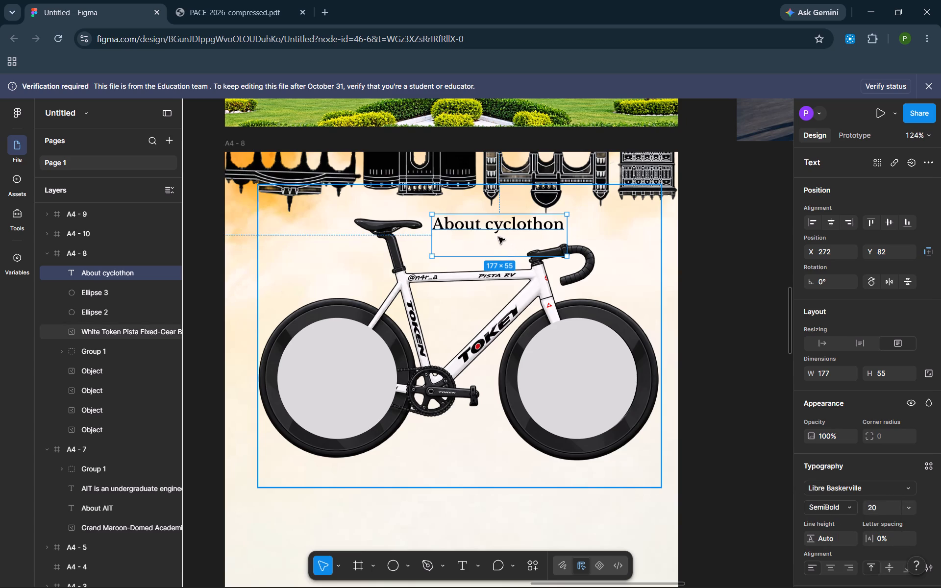
# Capitalise the heading's second word to read "About Cyclothon" and widen its text box so it fits on one line.
pyautogui.click(495, 228)
pyautogui.click(495, 228)
pyautogui.doubleClick(495, 228)
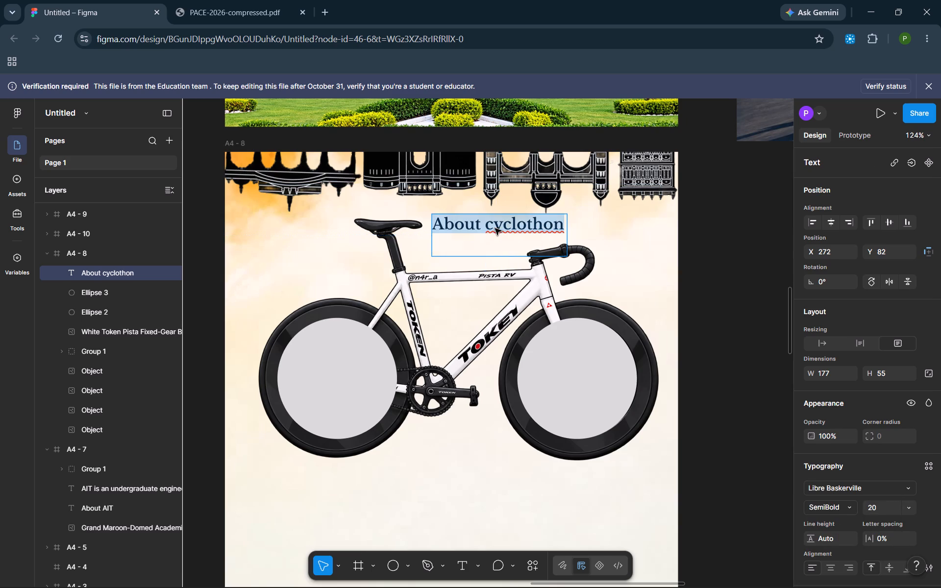
pyautogui.click(495, 228)
pyautogui.press('BackSpace')
pyautogui.hotkey('shift', 'c')
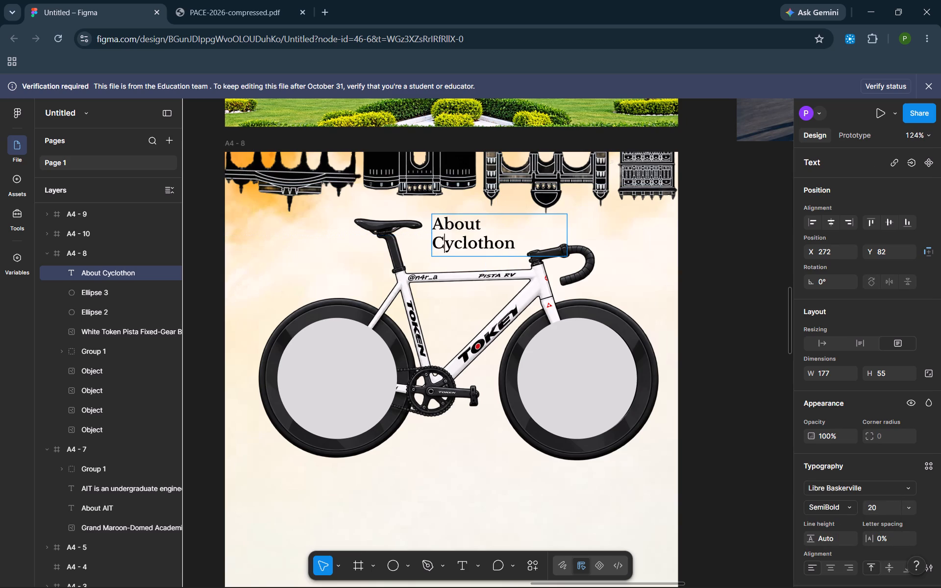
pyautogui.rightClick(464, 242)
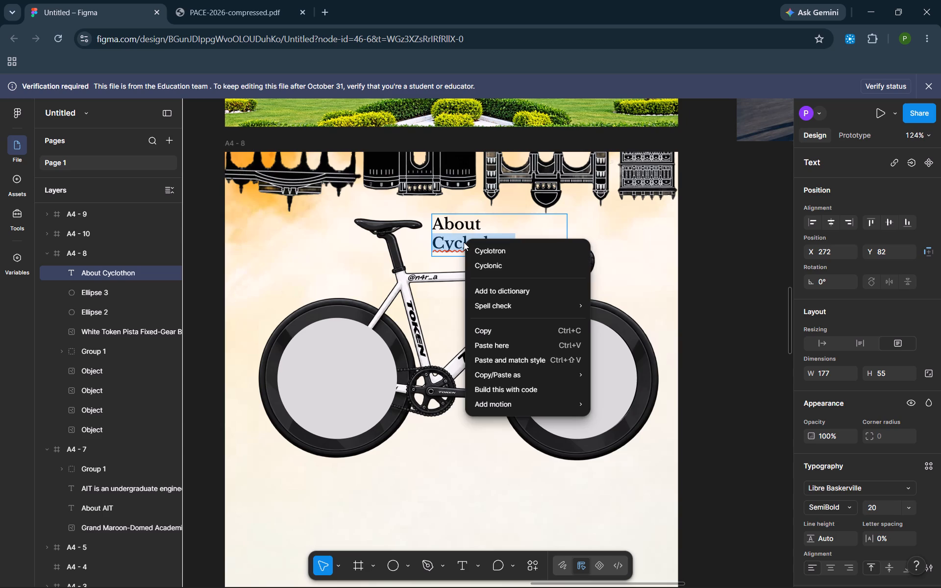
pyautogui.click(443, 485)
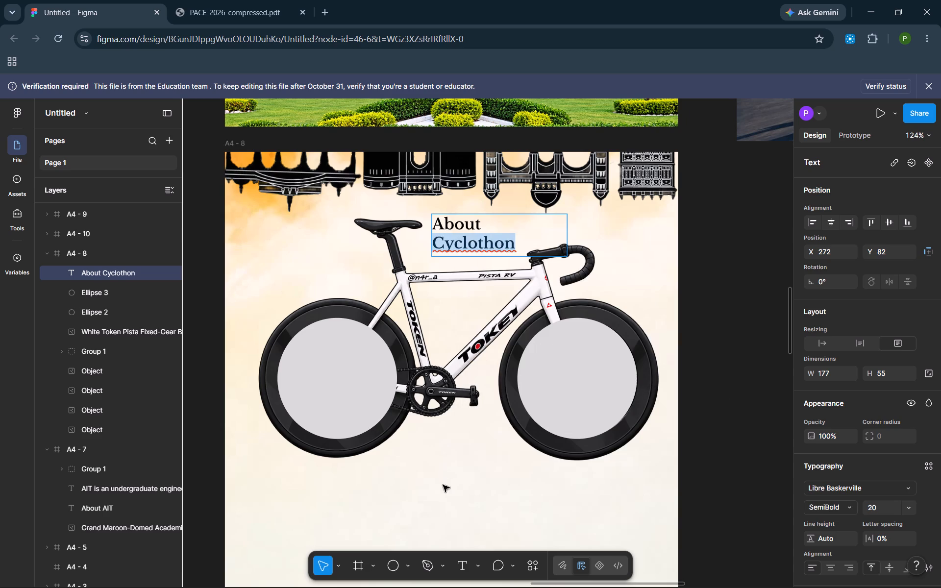
pyautogui.click(711, 215)
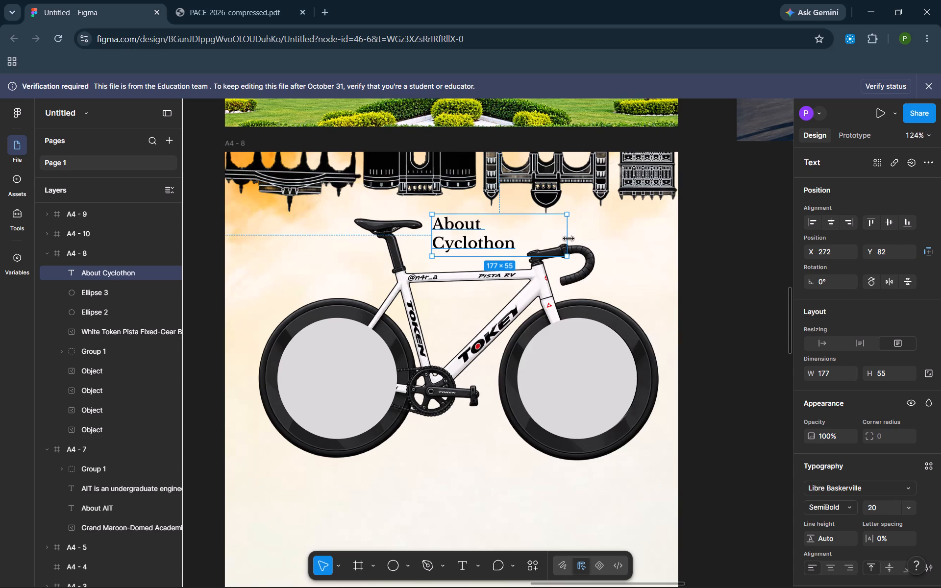
pyautogui.moveTo(569, 238); pyautogui.dragTo(584, 235)
pyautogui.click(629, 236)
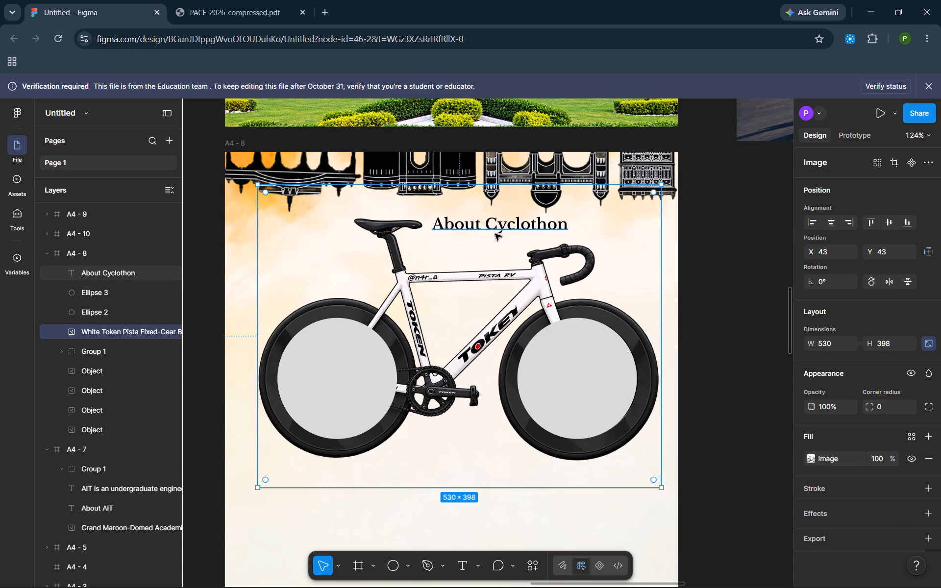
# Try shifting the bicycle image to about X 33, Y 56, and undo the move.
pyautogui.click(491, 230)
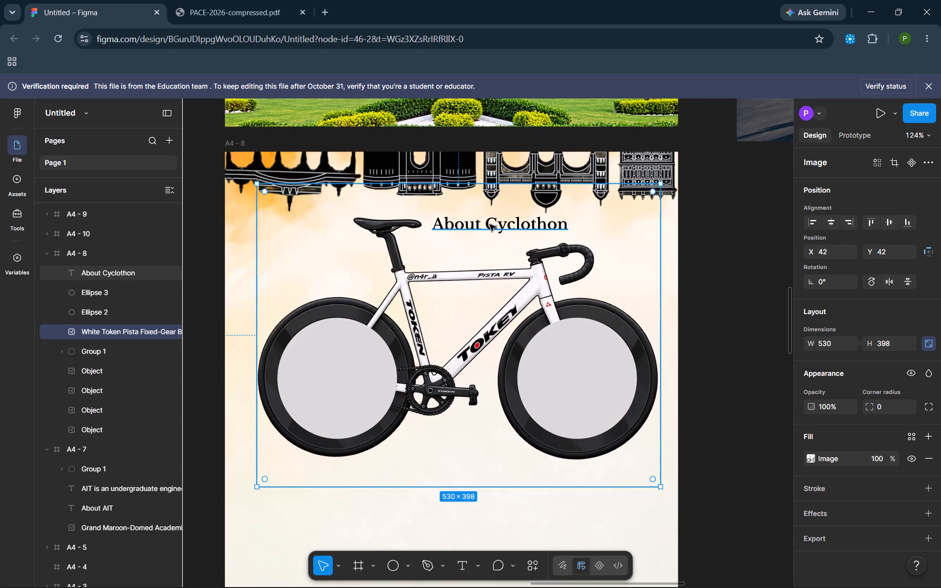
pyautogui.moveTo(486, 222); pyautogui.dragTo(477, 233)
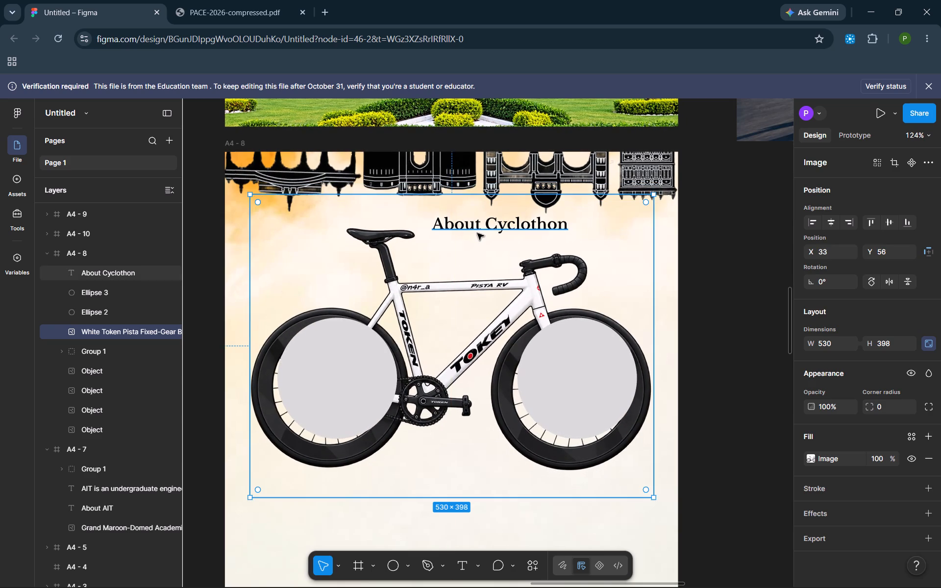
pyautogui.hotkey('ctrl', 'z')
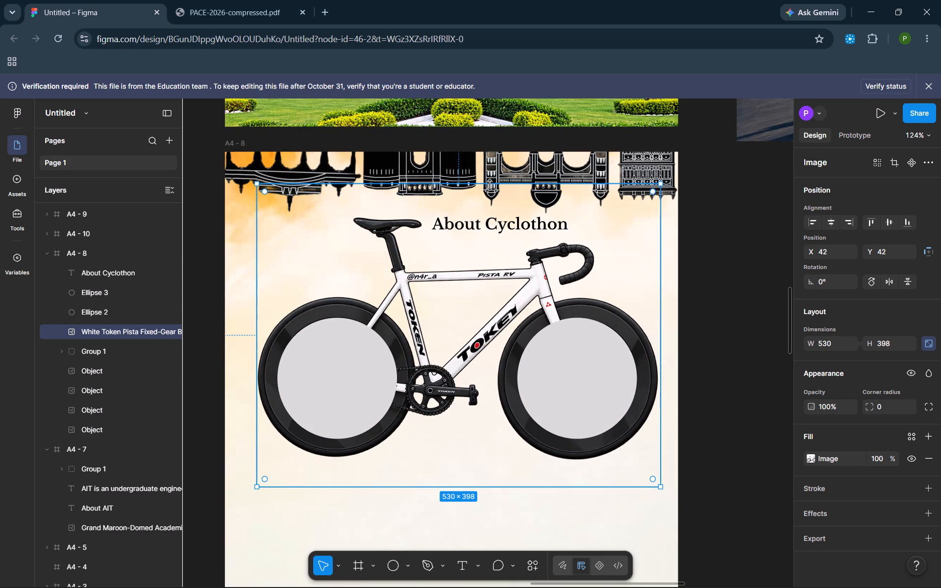
# Shrink the bicycle image proportionally from its top edge to about 500 × 376, below the heading.
pyautogui.moveTo(490, 185); pyautogui.dragTo(491, 203)
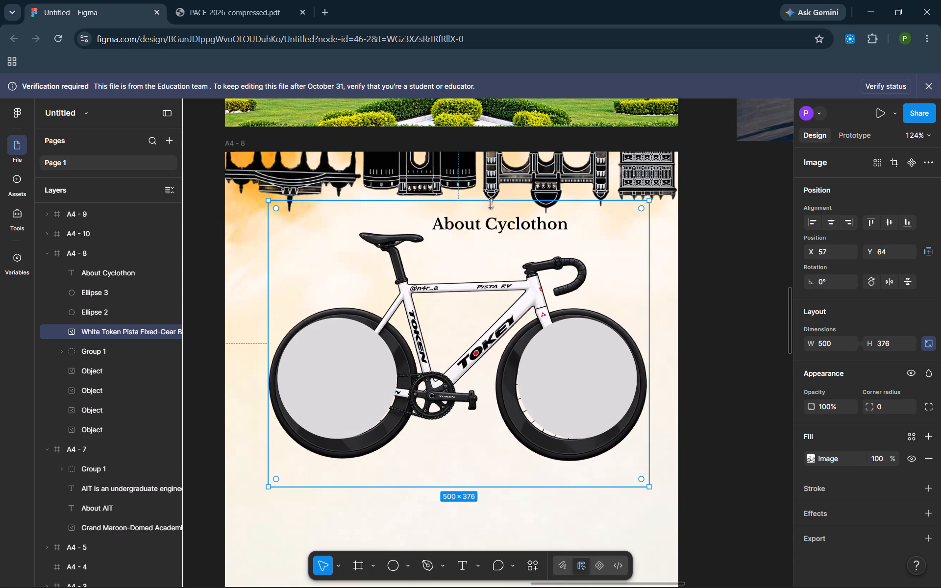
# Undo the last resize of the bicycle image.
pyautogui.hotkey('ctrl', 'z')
# Crop the empty space above and below the bicycle image, reducing its frame to about 530 × 322.
pyautogui.doubleClick(559, 426)
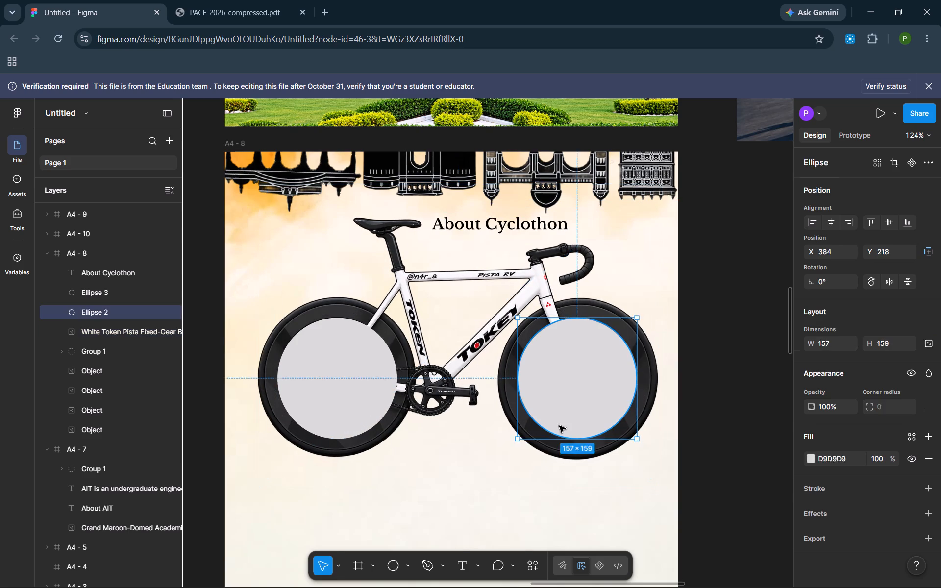
pyautogui.click(545, 452)
pyautogui.doubleClick(559, 444)
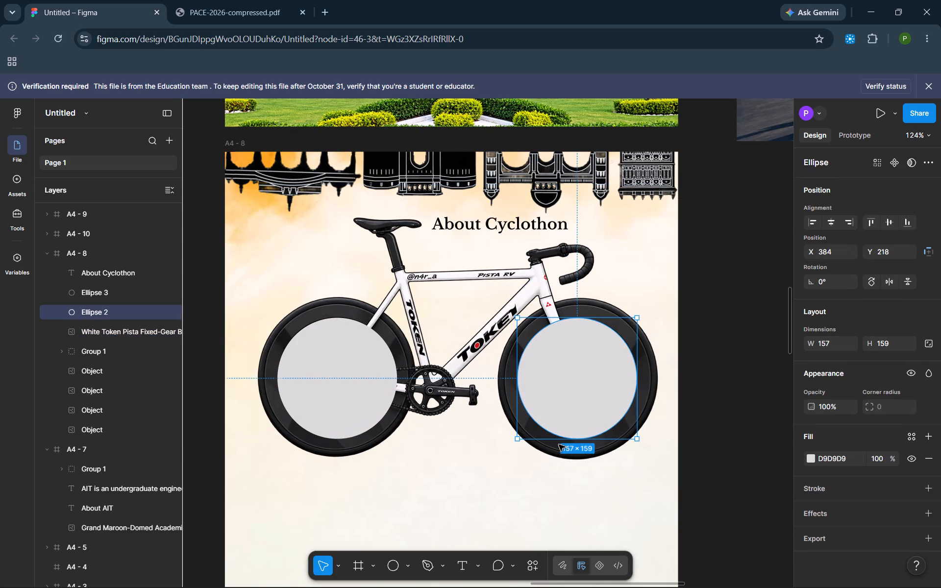
pyautogui.doubleClick(559, 444)
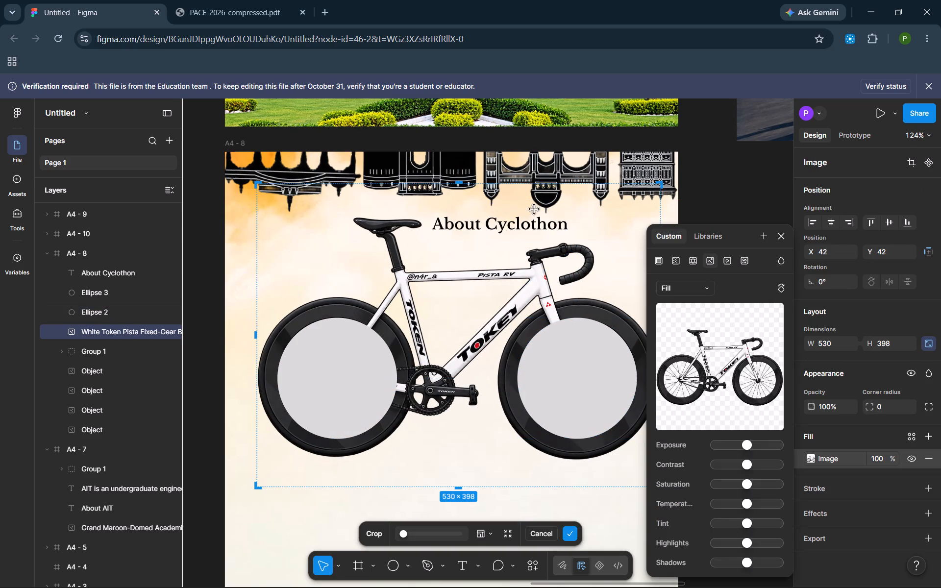
pyautogui.moveTo(459, 182); pyautogui.dragTo(460, 223)
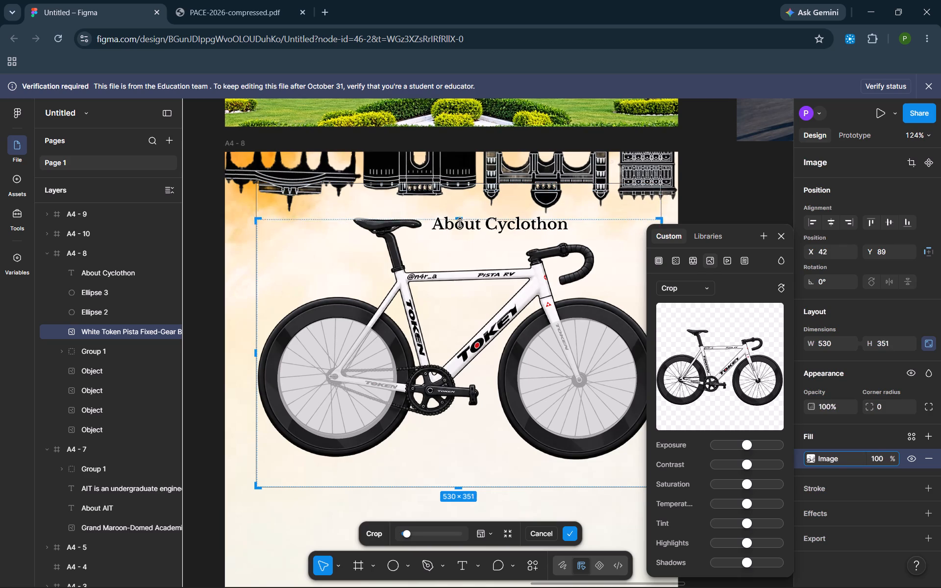
pyautogui.moveTo(460, 223); pyautogui.dragTo(462, 215)
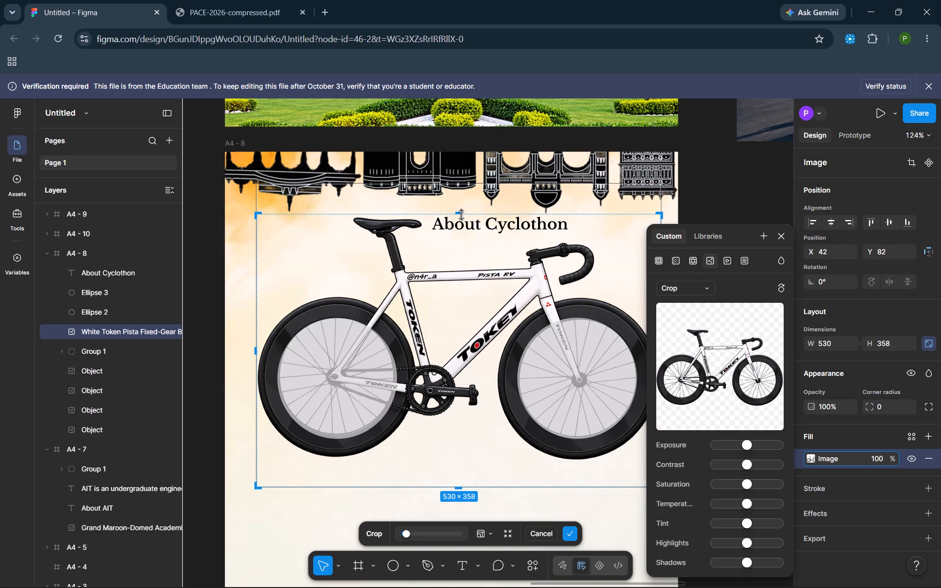
pyautogui.moveTo(459, 488); pyautogui.dragTo(460, 473)
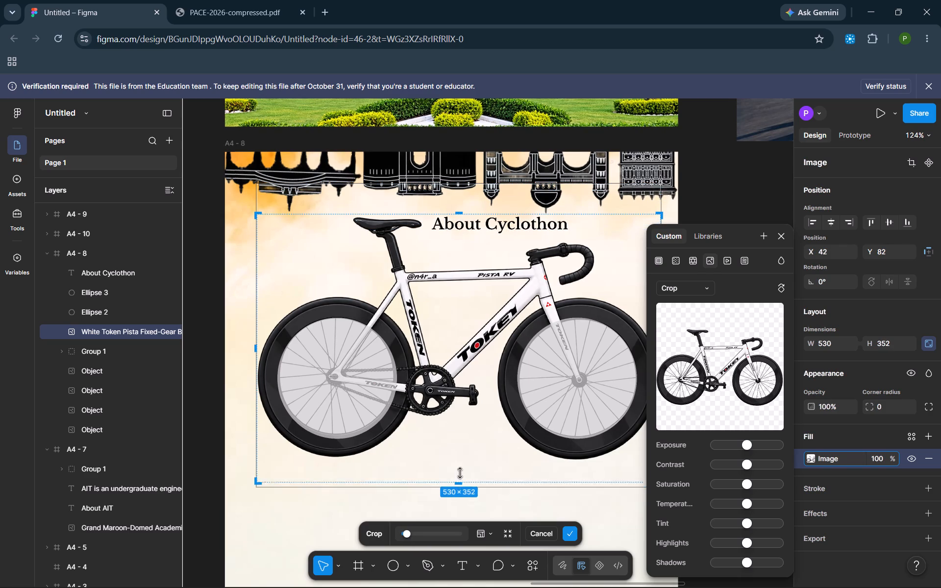
pyautogui.moveTo(460, 473); pyautogui.dragTo(463, 460)
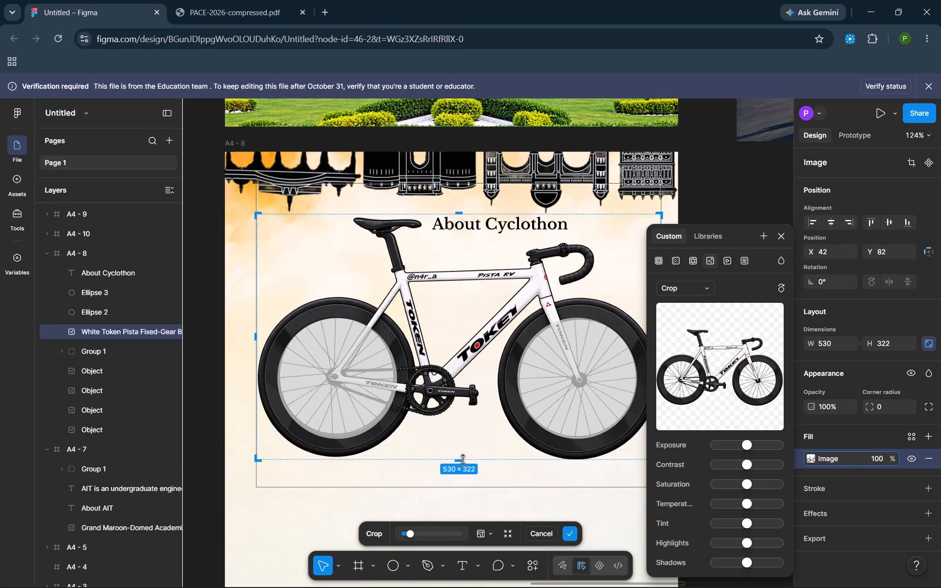
pyautogui.click(300, 523)
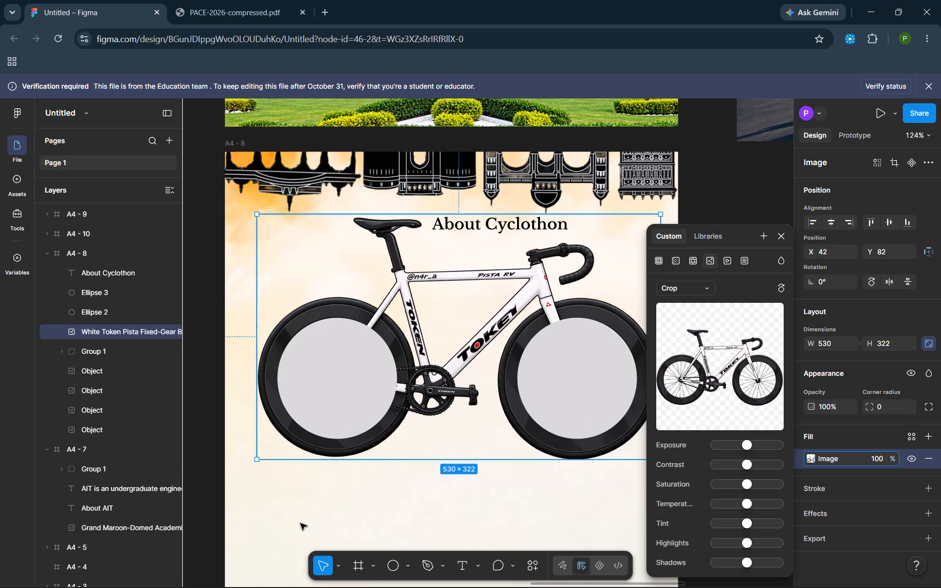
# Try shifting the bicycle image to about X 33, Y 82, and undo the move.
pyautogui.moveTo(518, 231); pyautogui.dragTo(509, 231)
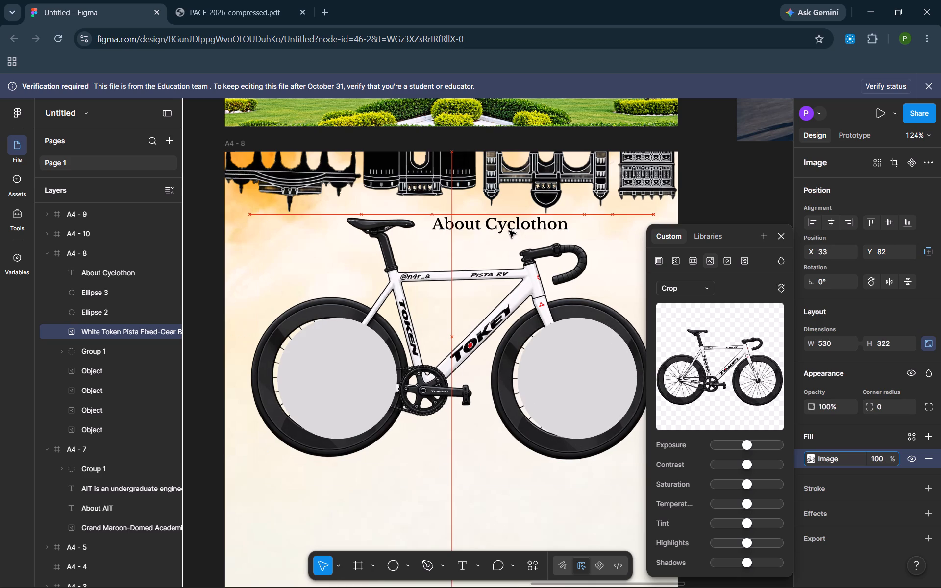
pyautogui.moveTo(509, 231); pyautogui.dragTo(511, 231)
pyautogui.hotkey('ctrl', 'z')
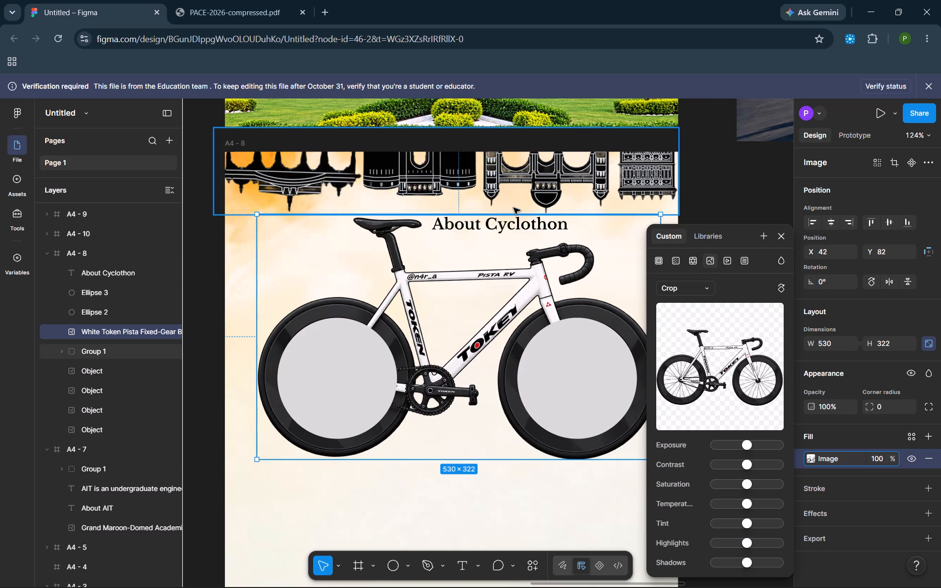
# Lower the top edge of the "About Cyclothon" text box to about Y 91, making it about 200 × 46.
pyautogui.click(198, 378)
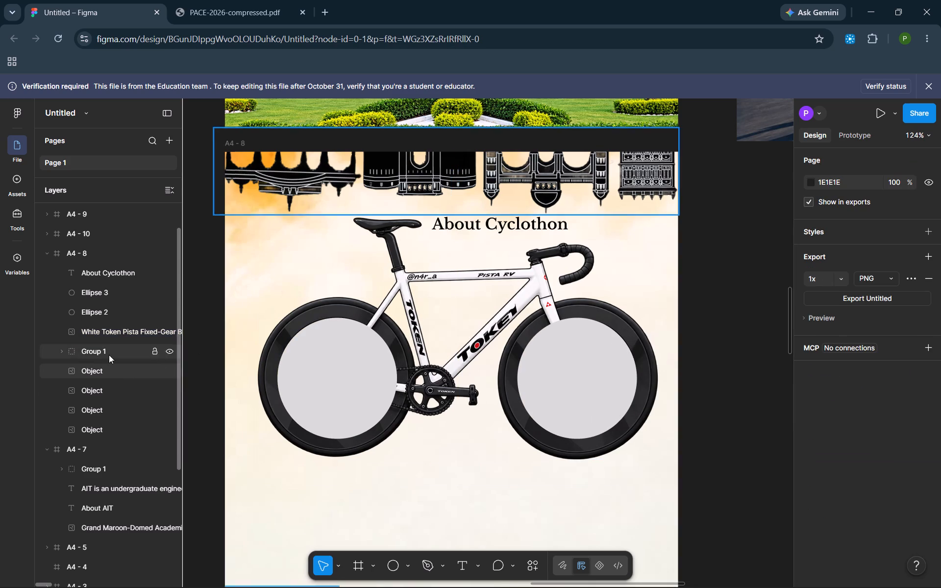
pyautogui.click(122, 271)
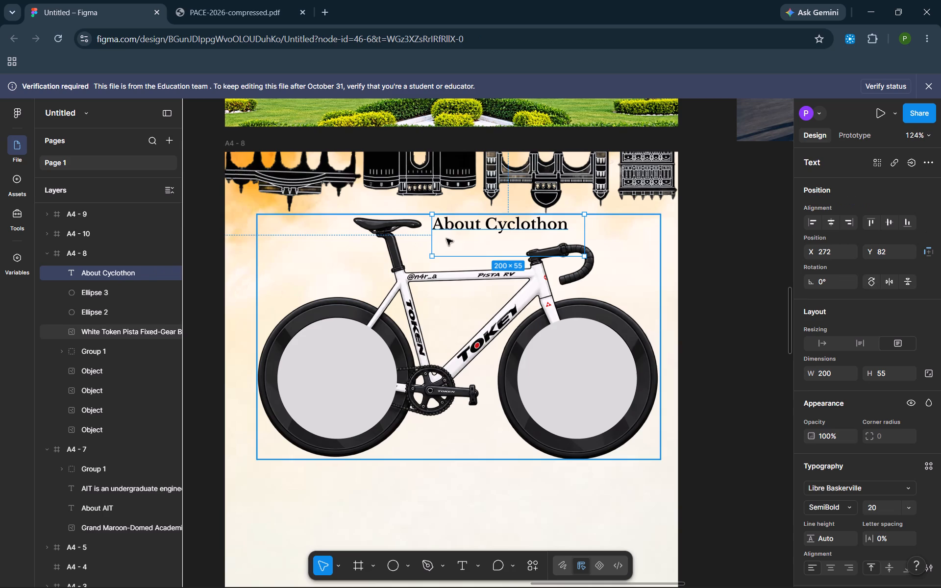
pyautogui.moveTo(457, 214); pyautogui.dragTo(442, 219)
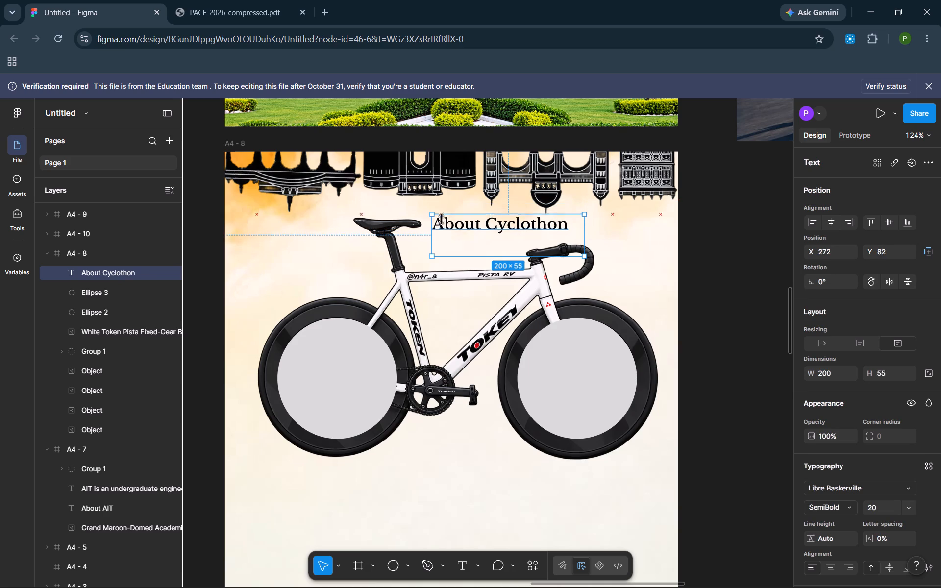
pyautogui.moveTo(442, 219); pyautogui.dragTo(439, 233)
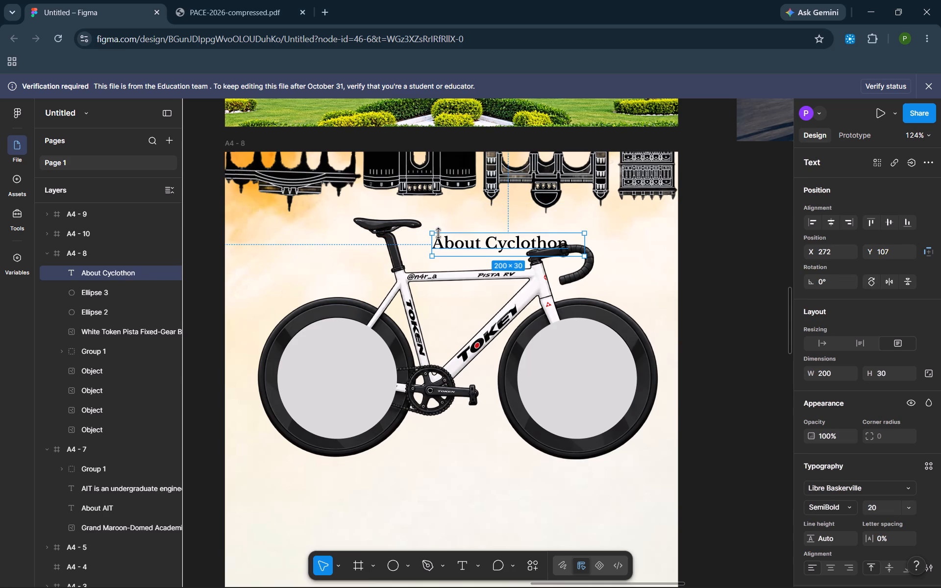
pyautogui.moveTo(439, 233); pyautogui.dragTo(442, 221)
# Change the font of the whole "About Cyclothon" heading to Playfair Display from the popular fonts.
pyautogui.doubleClick(563, 232)
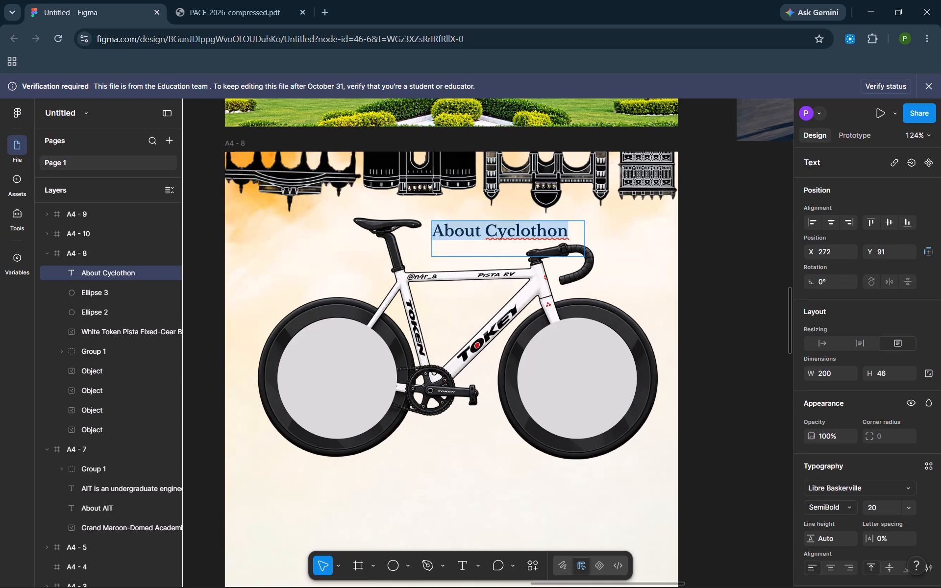
pyautogui.click(563, 232)
pyautogui.click(563, 232)
pyautogui.click(565, 232)
pyautogui.moveTo(565, 232); pyautogui.dragTo(546, 230)
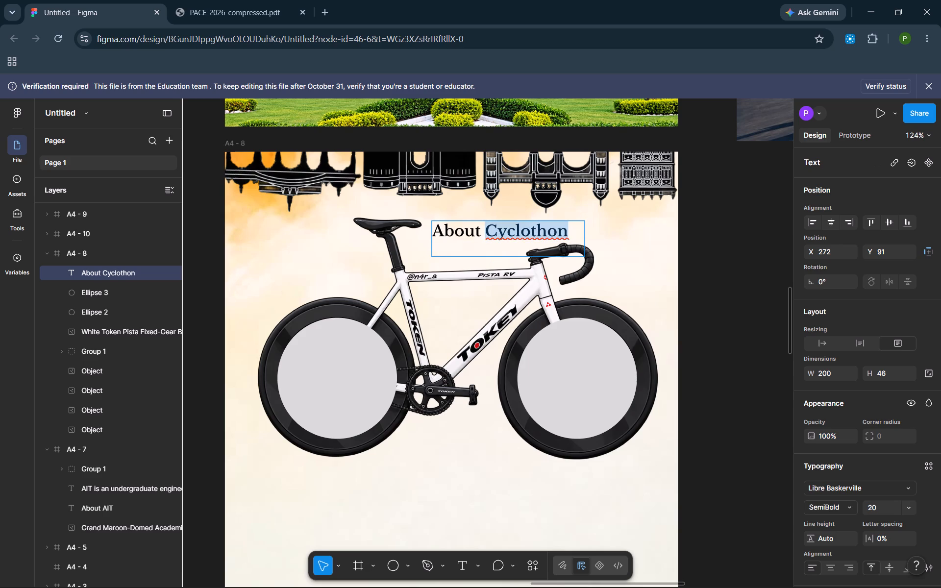
pyautogui.moveTo(546, 230); pyautogui.dragTo(442, 232)
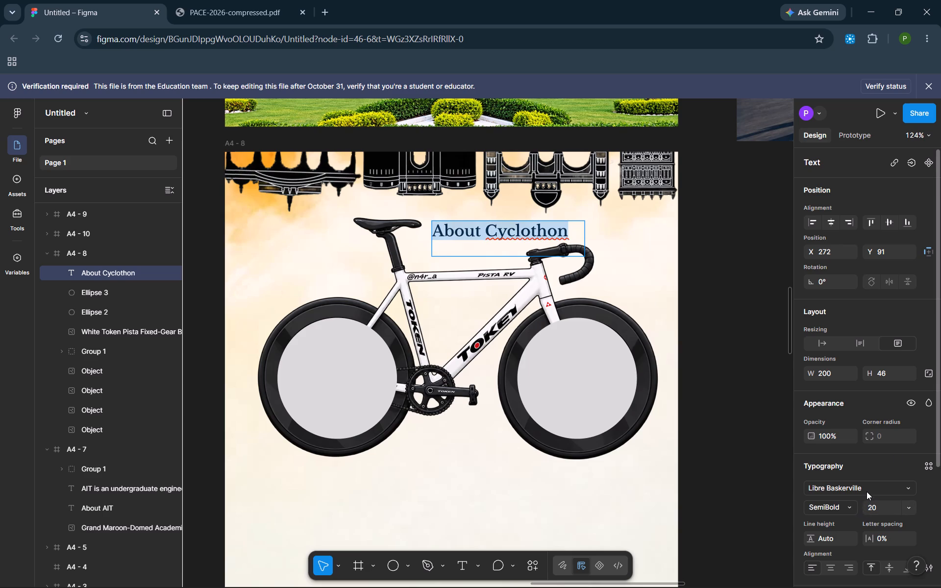
pyautogui.click(867, 489)
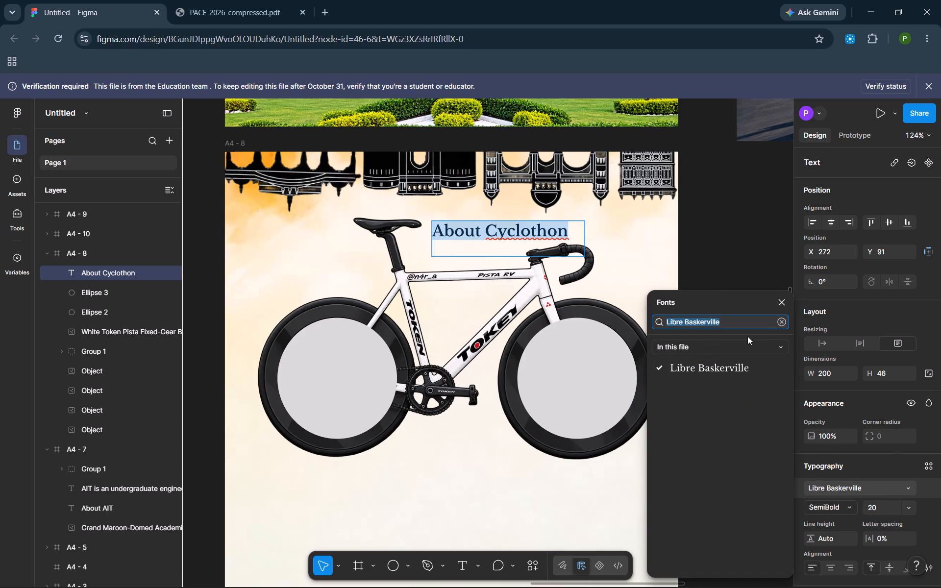
pyautogui.click(780, 324)
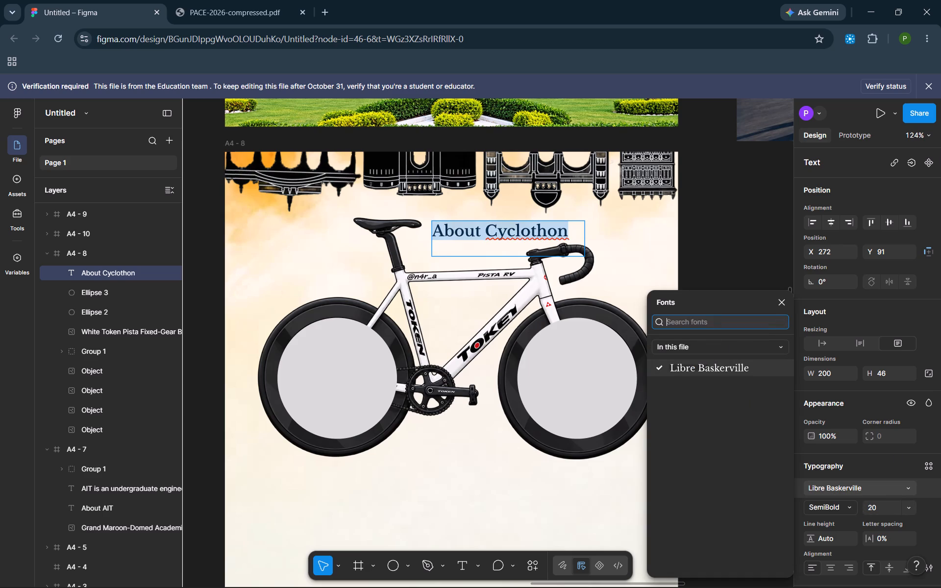
pyautogui.click(741, 349)
pyautogui.click(726, 366)
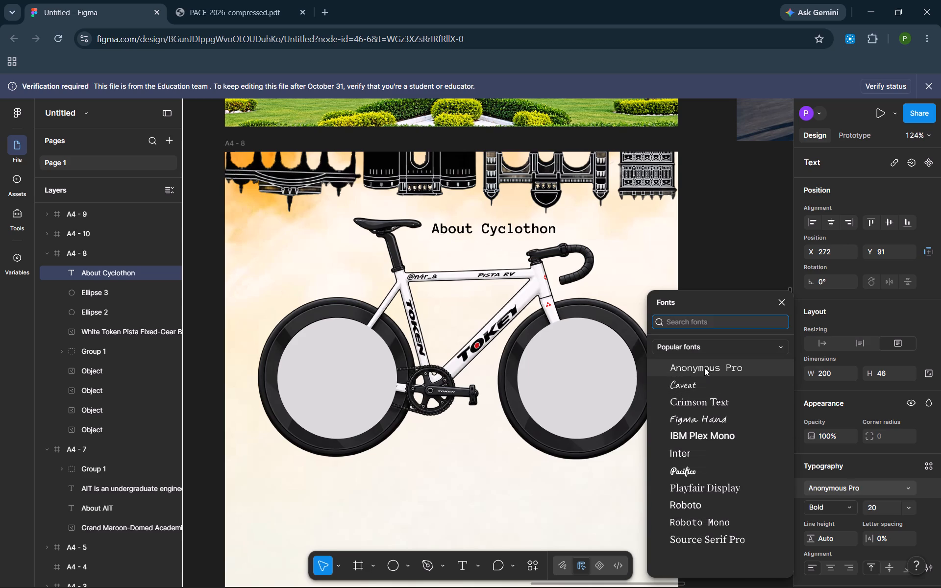
pyautogui.click(692, 485)
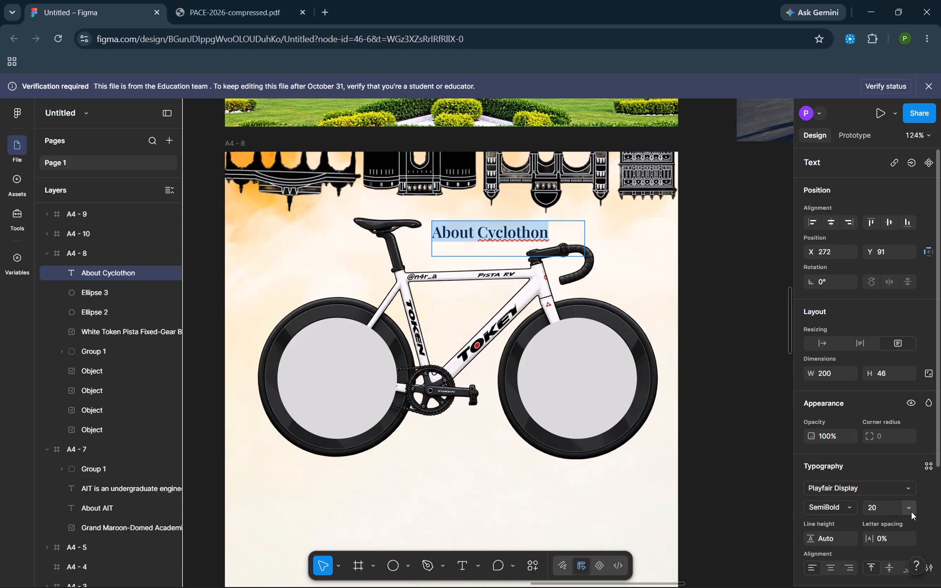
# Set the font size of the "About Cyclothon" heading to 32.
pyautogui.click(911, 512)
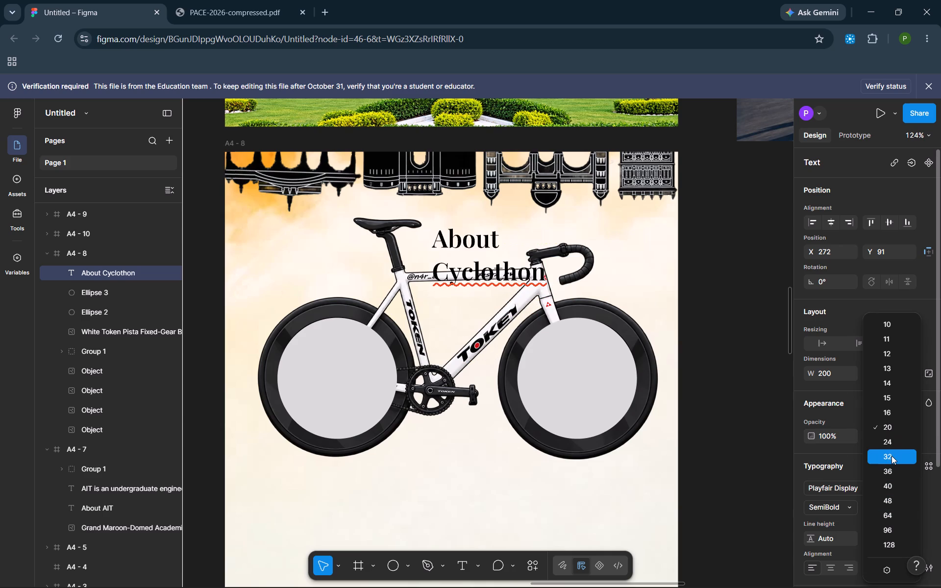
pyautogui.click(891, 456)
pyautogui.click(504, 268)
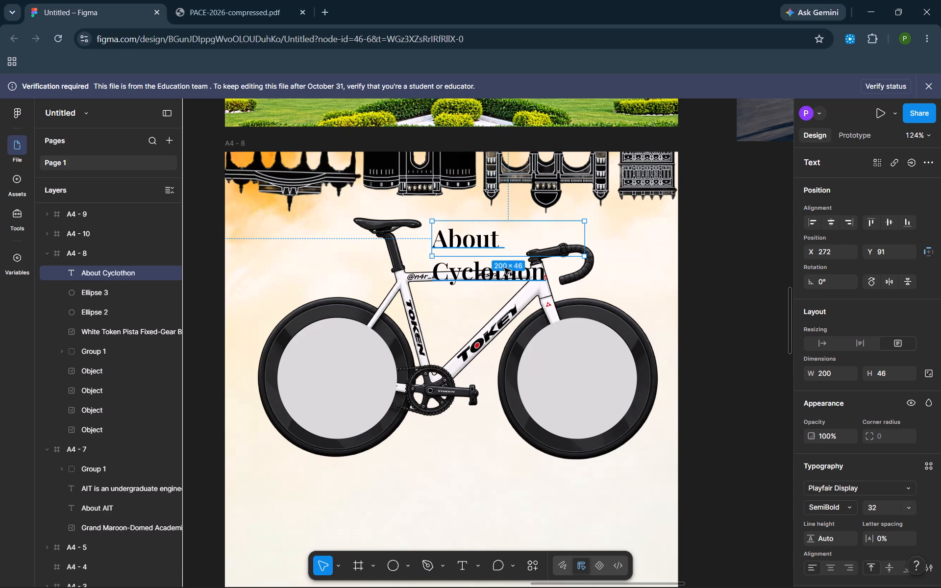
# Extend the heading's text box to about 200 × 85 and move it up between the skyline and the bicycle frame.
pyautogui.moveTo(570, 256); pyautogui.dragTo(565, 291)
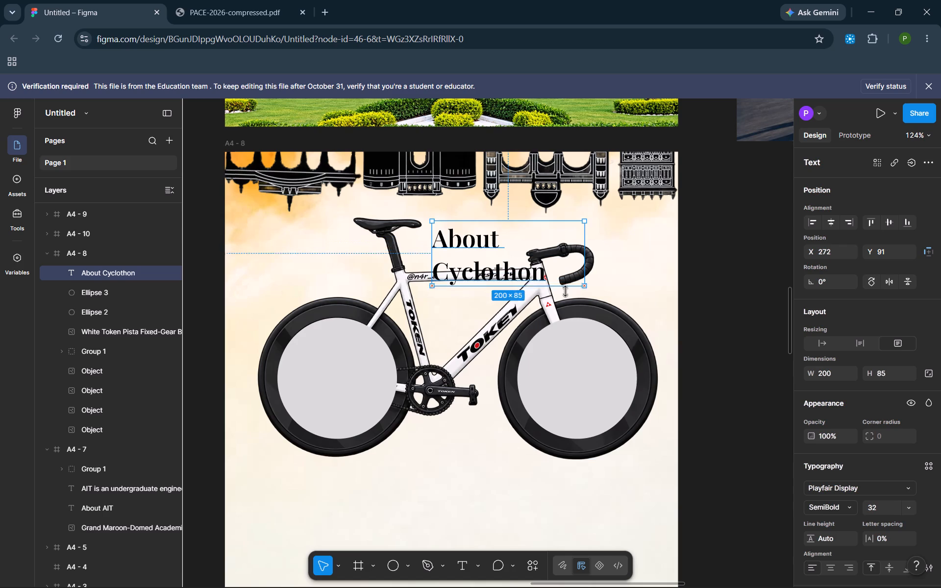
pyautogui.moveTo(565, 291); pyautogui.dragTo(566, 285)
pyautogui.moveTo(526, 270); pyautogui.dragTo(515, 247)
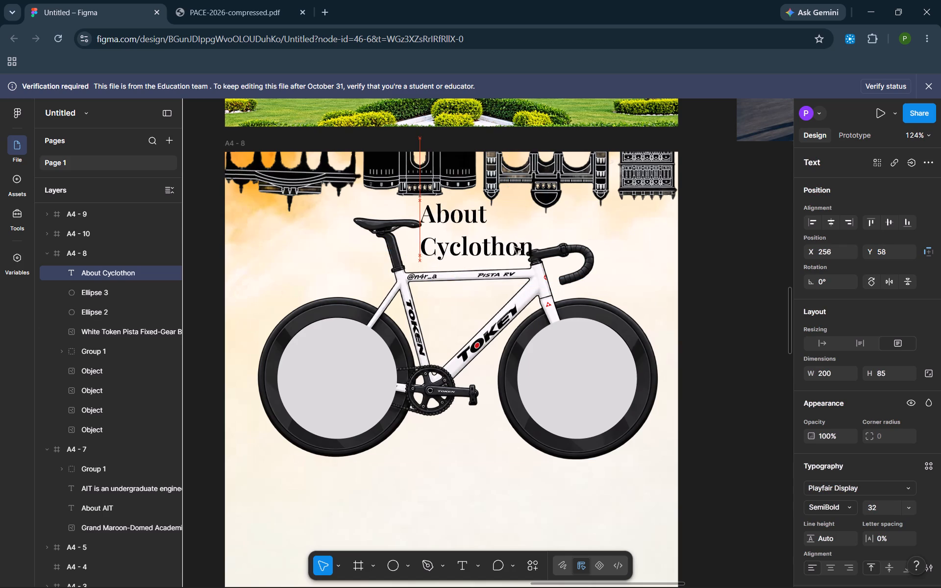
pyautogui.moveTo(515, 247); pyautogui.dragTo(507, 253)
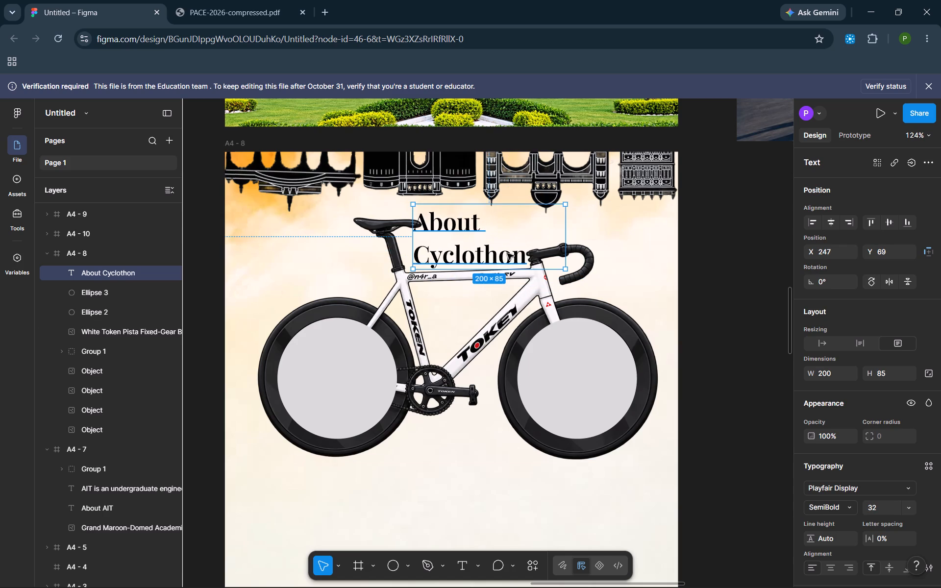
pyautogui.moveTo(507, 253); pyautogui.dragTo(523, 231)
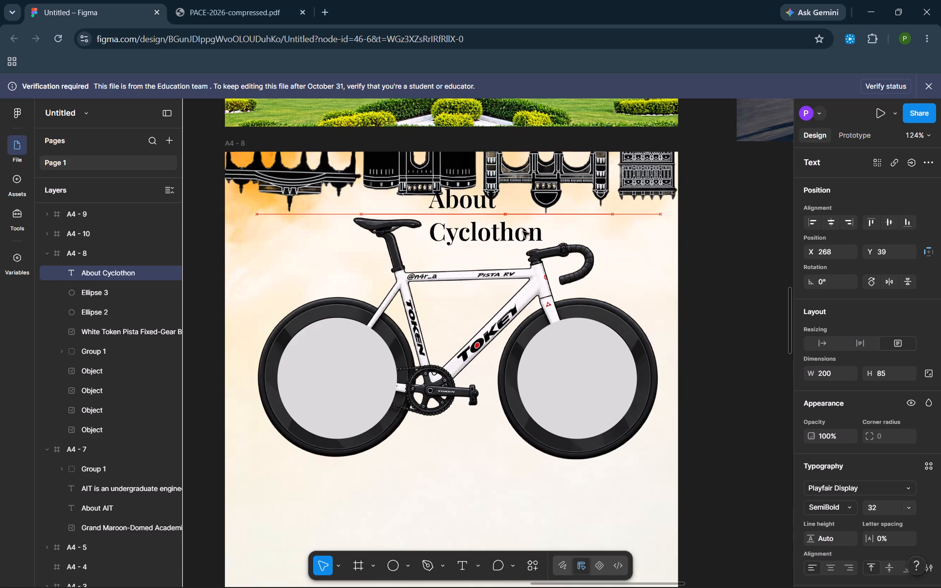
pyautogui.moveTo(523, 231); pyautogui.dragTo(519, 246)
# Group the two grey wheel ellipses with the bicycle image.
pyautogui.click(594, 381)
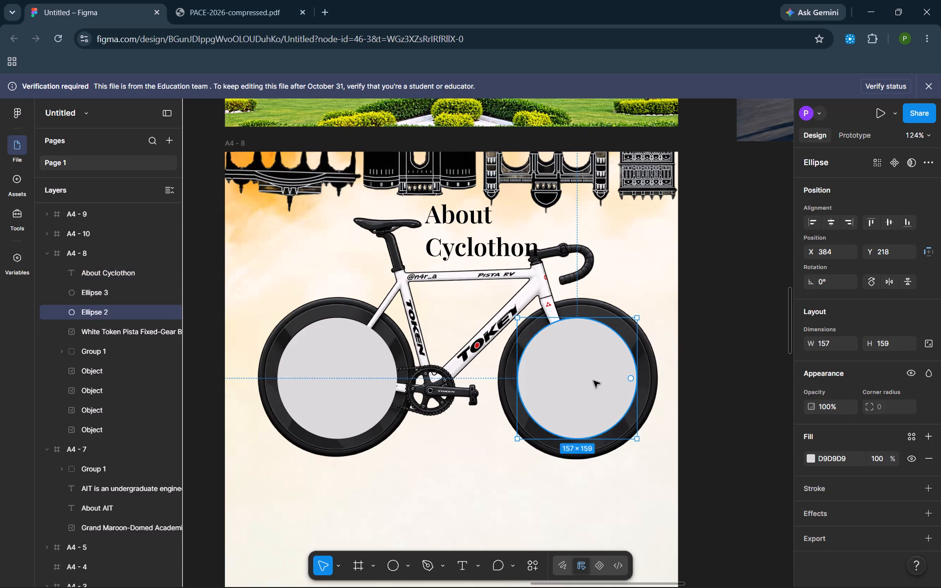
pyautogui.keyDown('shift'); pyautogui.click(385, 393); pyautogui.keyUp('shift')
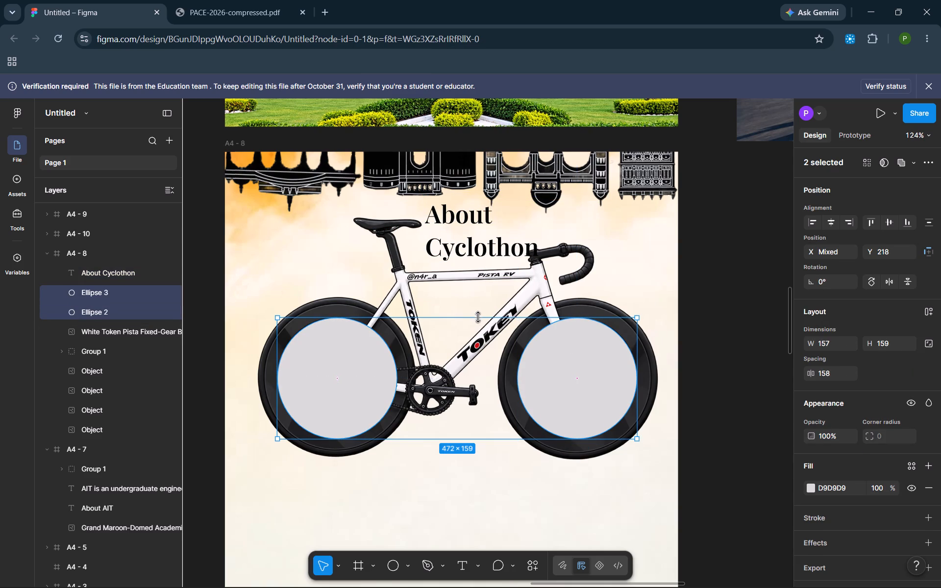
pyautogui.keyDown('shift'); pyautogui.click(520, 284); pyautogui.keyUp('shift')
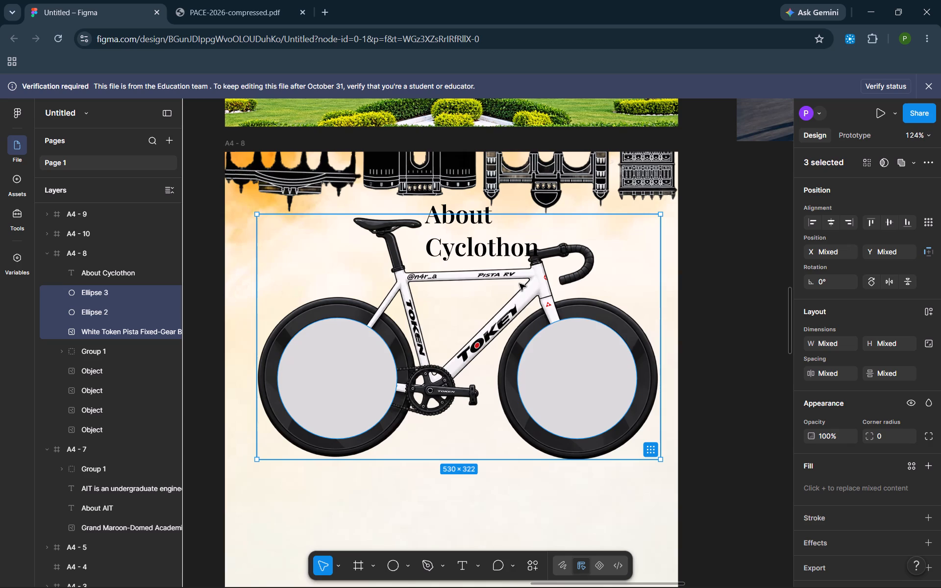
pyautogui.hotkey('ctrl', 'g')
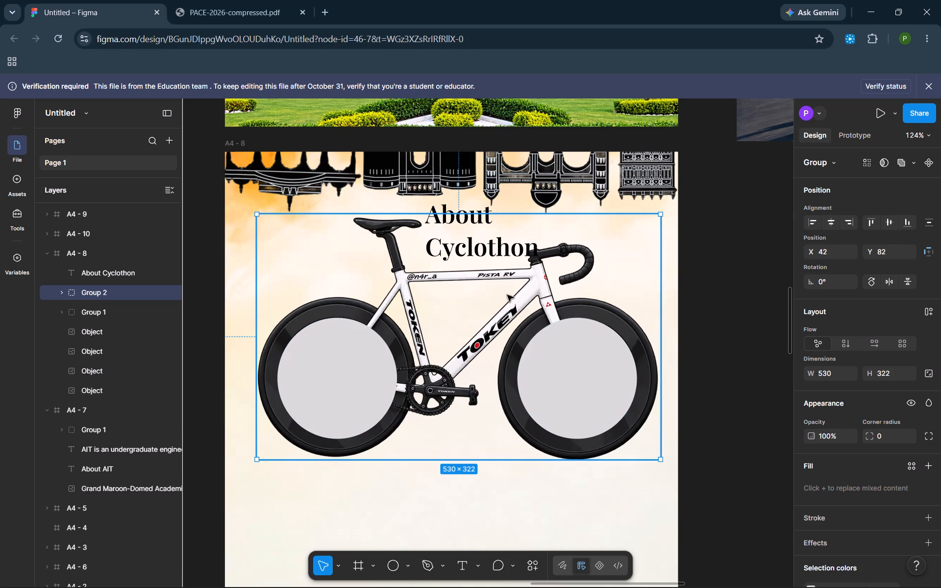
# Move the bicycle group down to about X 40, Y 137, clear of the heading.
pyautogui.moveTo(505, 296); pyautogui.dragTo(505, 326)
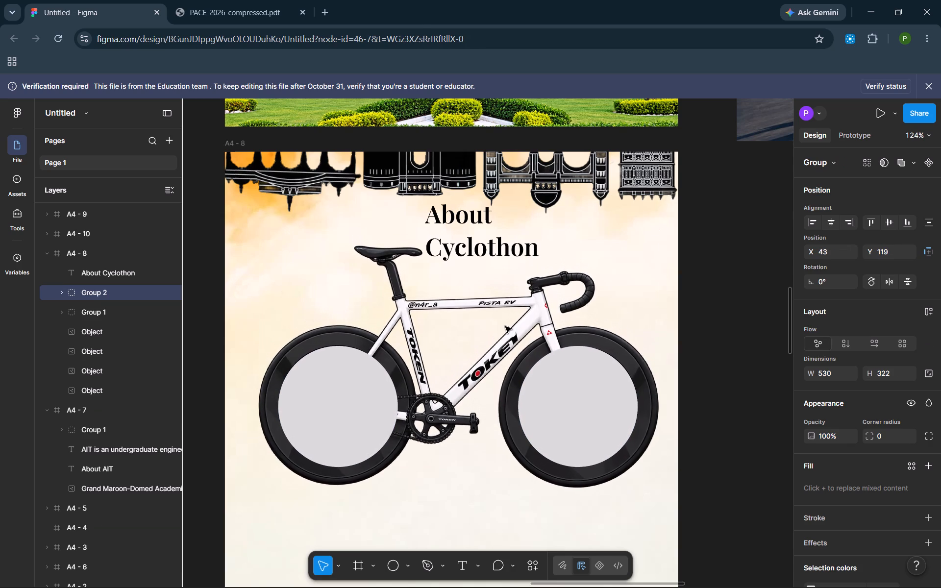
pyautogui.moveTo(505, 326); pyautogui.dragTo(504, 336)
# Move the heading to about X 267, Y 82 and widen its text box to about 248 so it fits one line.
pyautogui.click(480, 246)
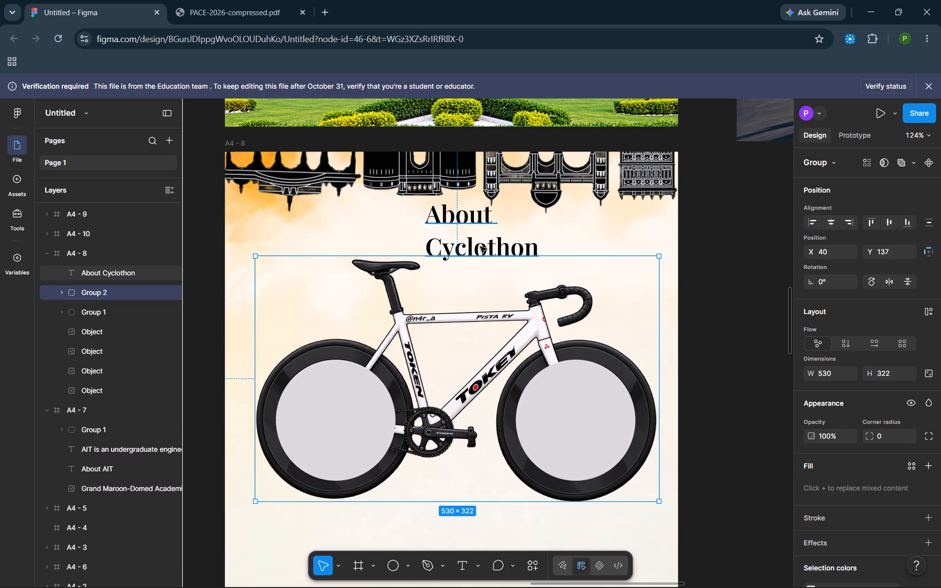
pyautogui.moveTo(480, 246); pyautogui.dragTo(483, 265)
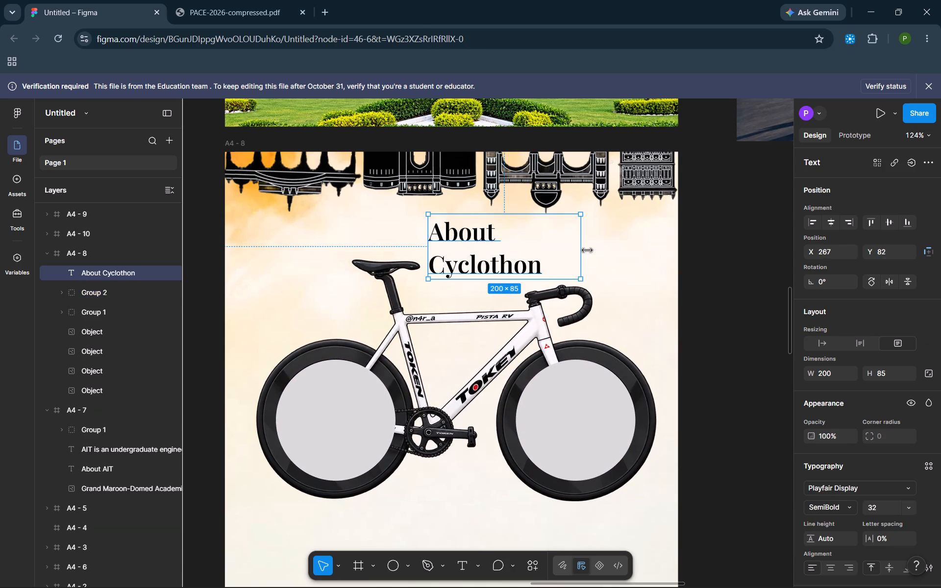
pyautogui.moveTo(582, 250); pyautogui.dragTo(617, 251)
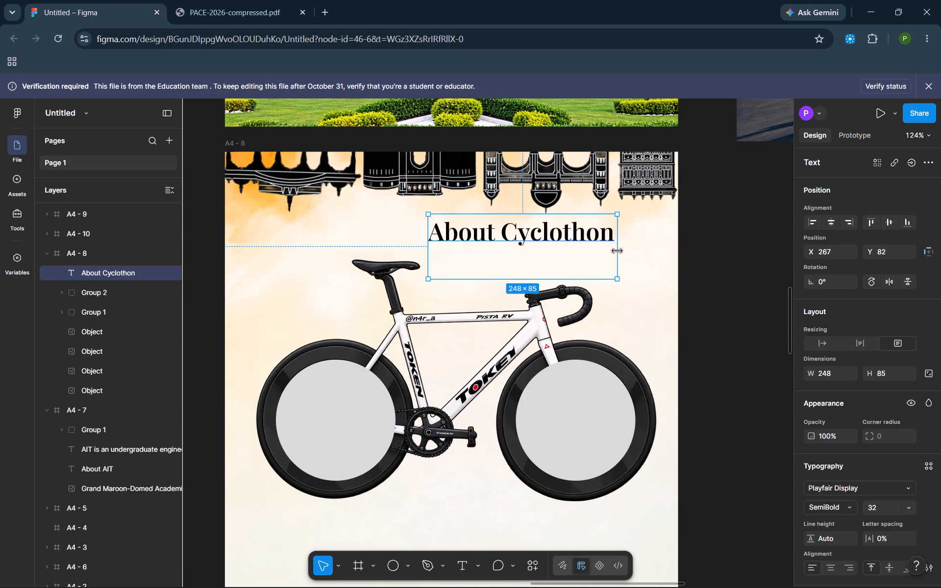
# Move the "About Cyclothon" heading down to about X 261, Y 129, between the bicycle's saddle and handlebars.
pyautogui.moveTo(565, 227); pyautogui.dragTo(560, 265)
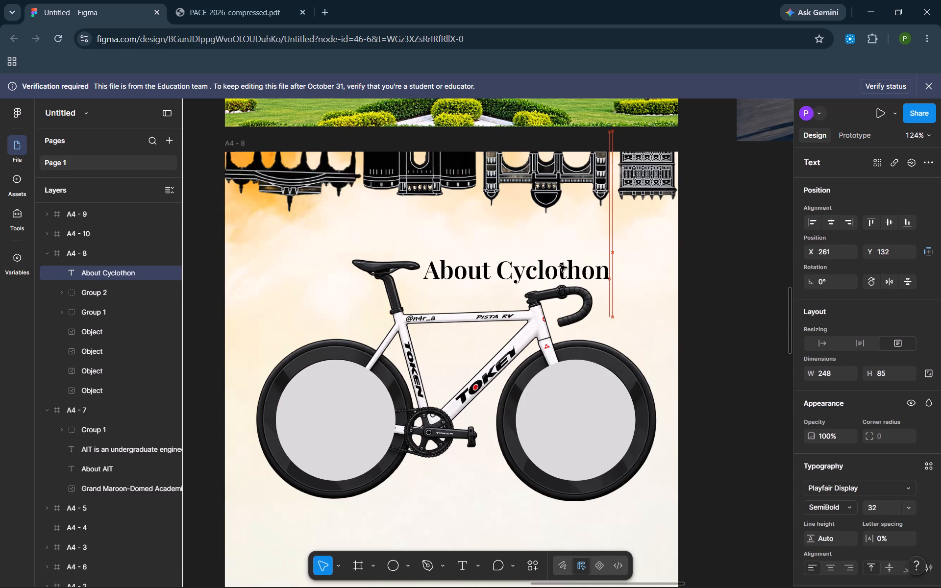
pyautogui.moveTo(560, 265); pyautogui.dragTo(561, 263)
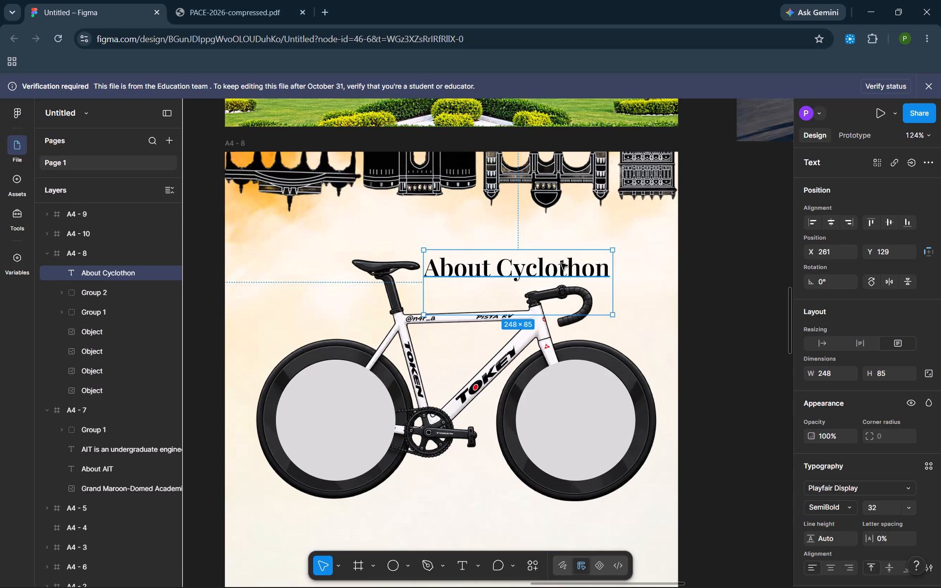
pyautogui.click(748, 328)
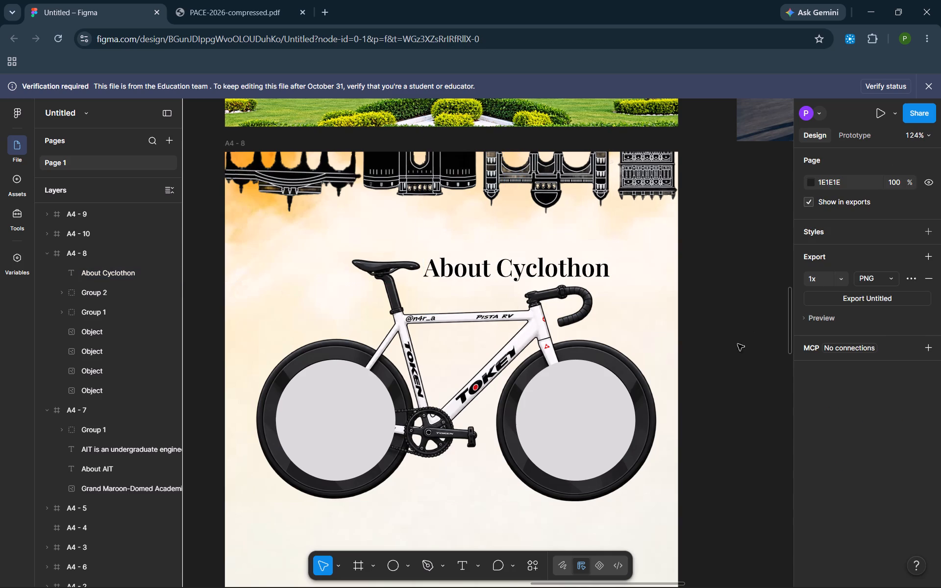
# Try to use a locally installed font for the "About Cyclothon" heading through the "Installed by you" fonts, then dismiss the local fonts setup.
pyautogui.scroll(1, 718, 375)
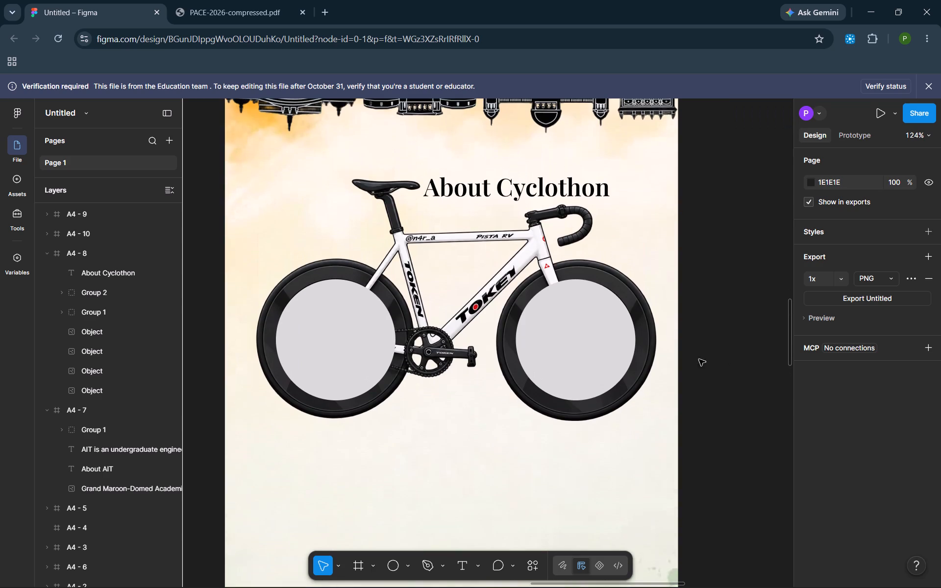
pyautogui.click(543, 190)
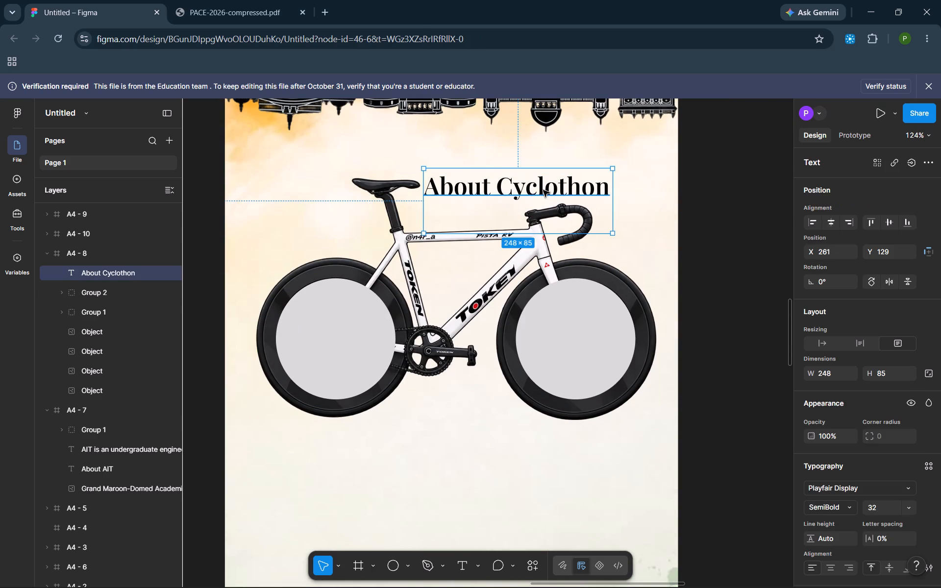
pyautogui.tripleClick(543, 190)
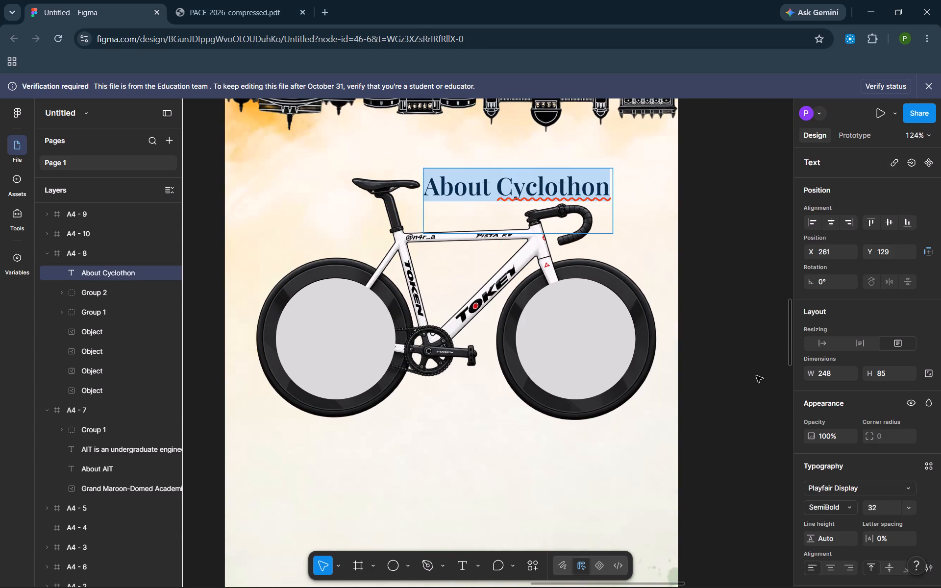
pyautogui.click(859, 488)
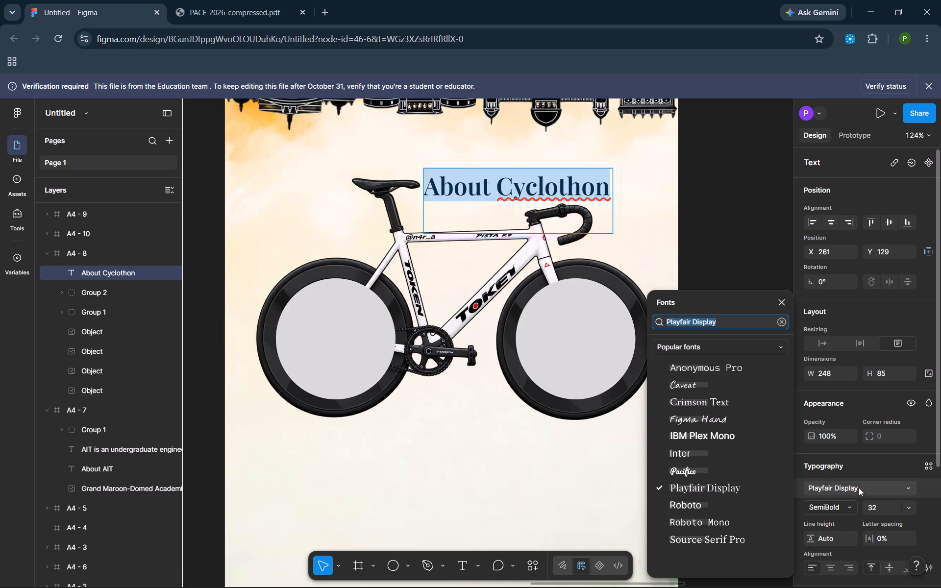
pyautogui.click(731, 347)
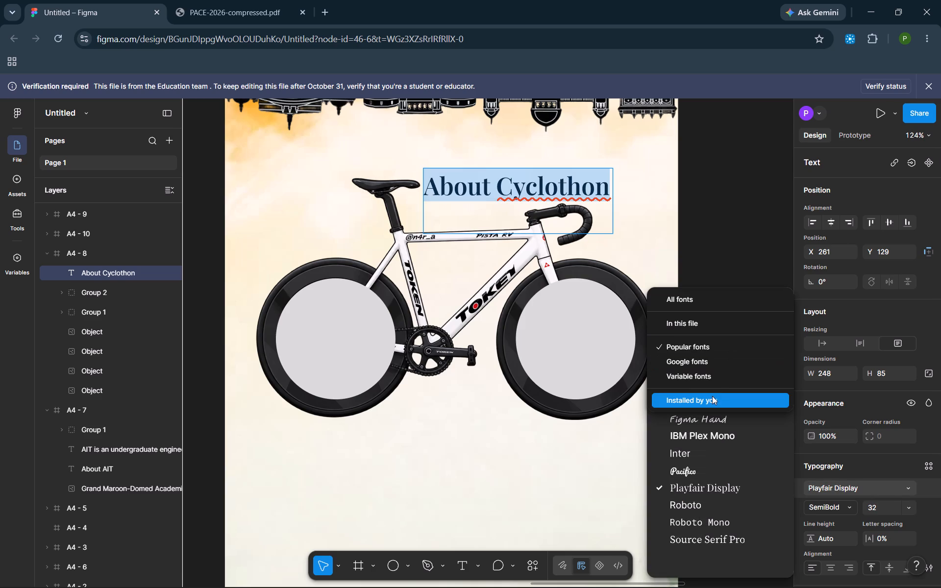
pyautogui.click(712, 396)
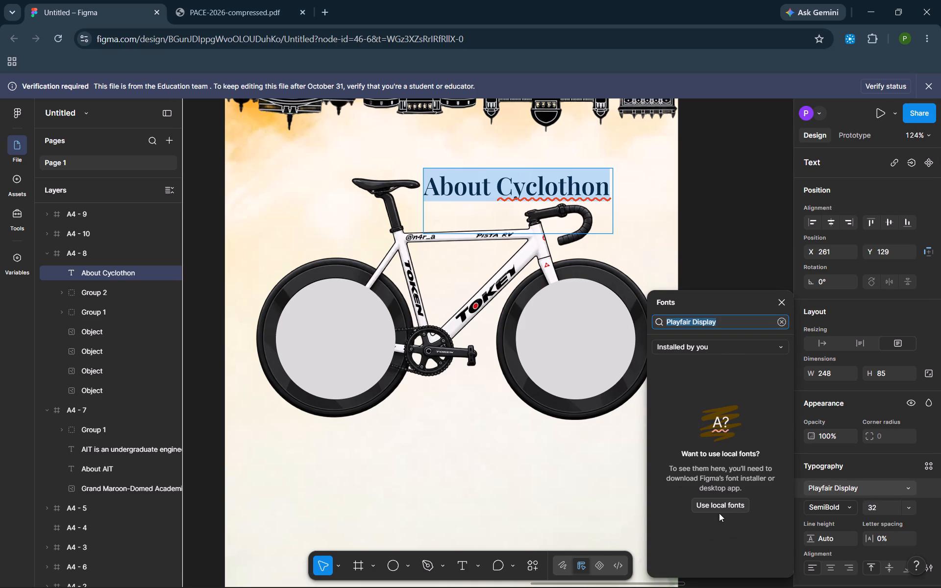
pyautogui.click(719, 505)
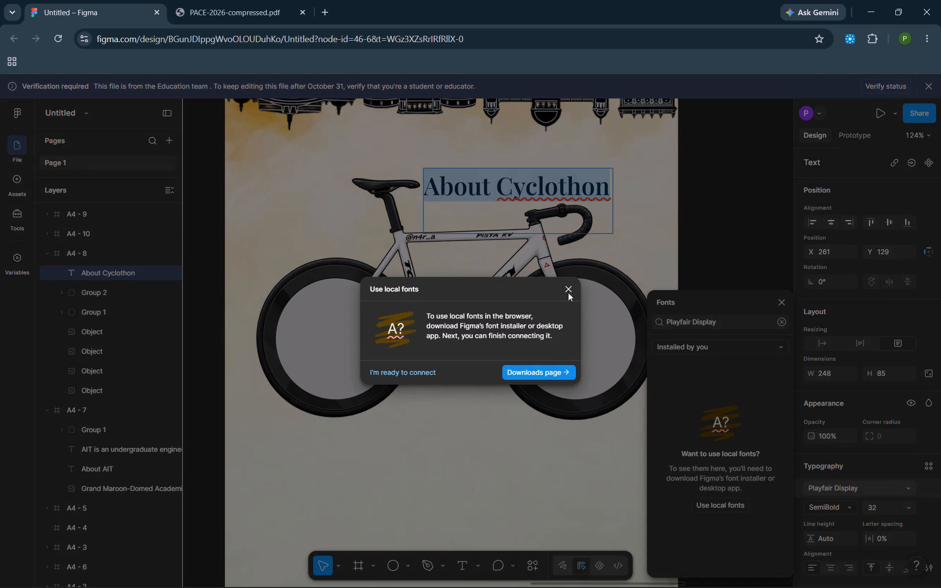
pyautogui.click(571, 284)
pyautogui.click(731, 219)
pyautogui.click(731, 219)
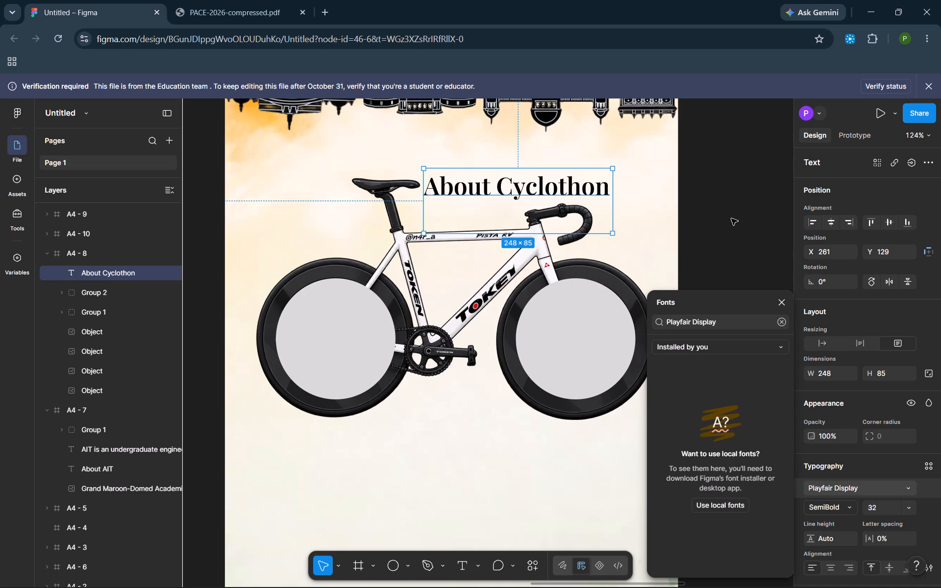
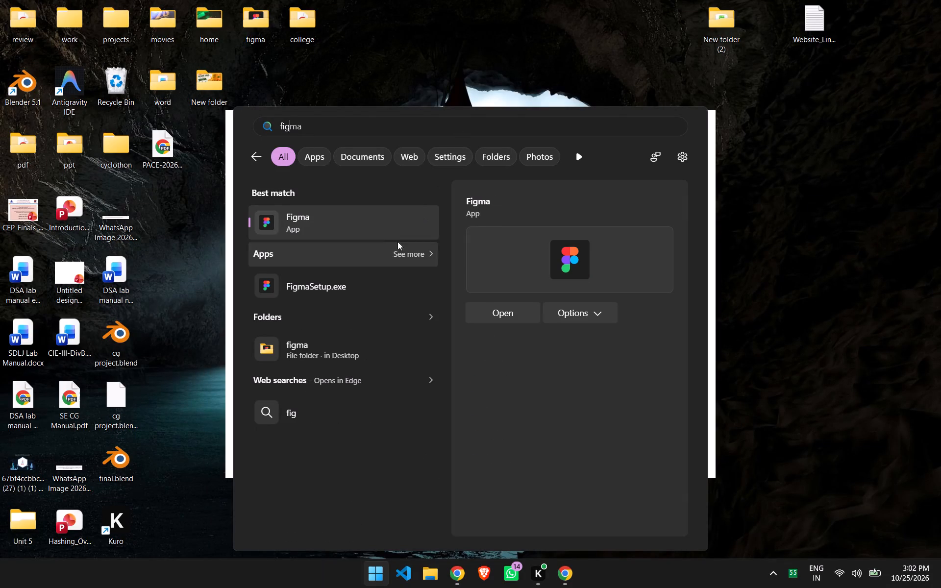
pyautogui.click(398, 232)
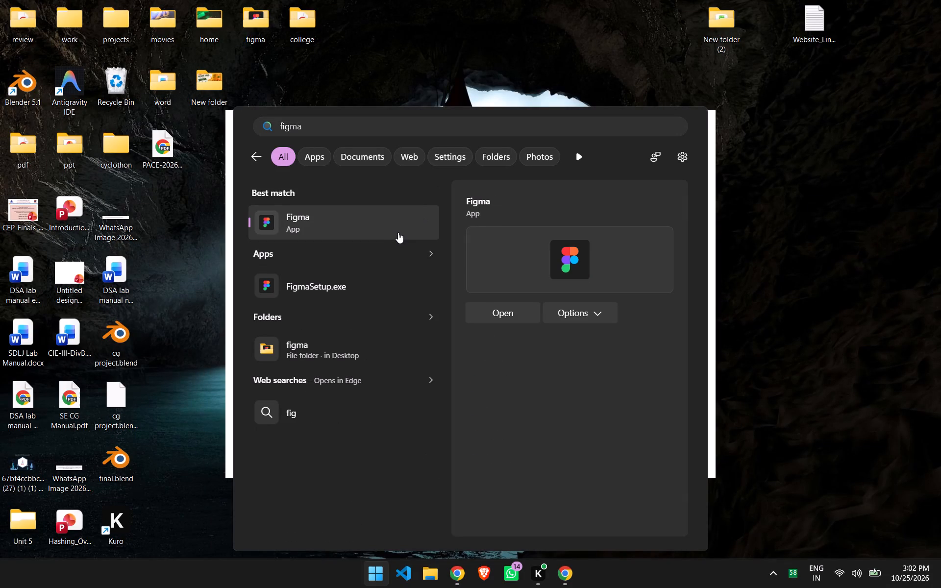
pyautogui.doubleClick(398, 232)
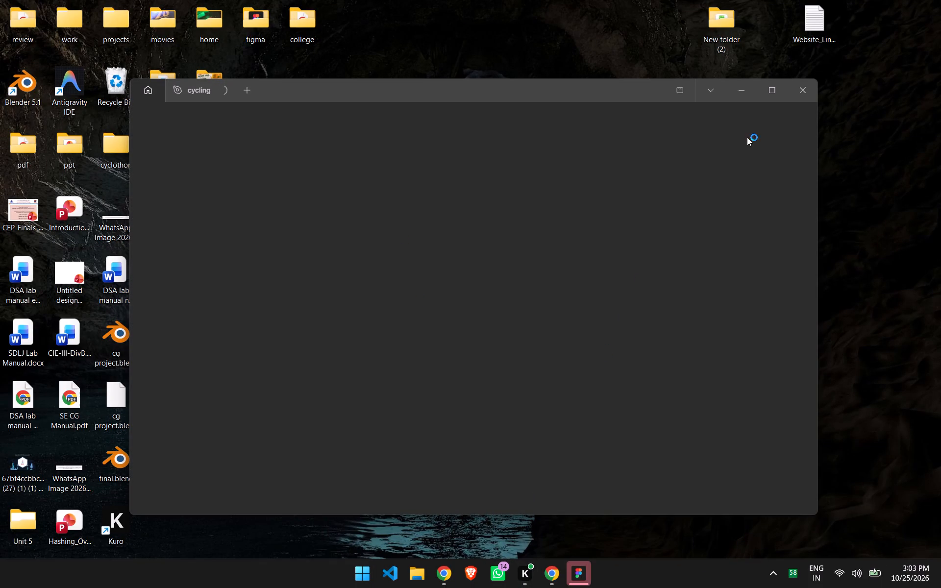
pyautogui.click(771, 97)
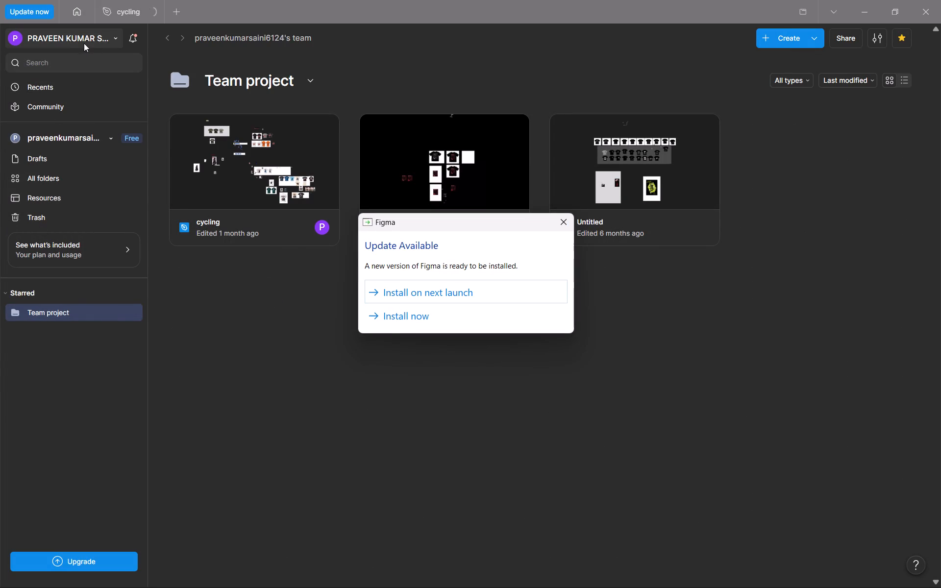
# Defer the Figma update prompt to the next launch, then start the update from the home screen.
pyautogui.click(412, 293)
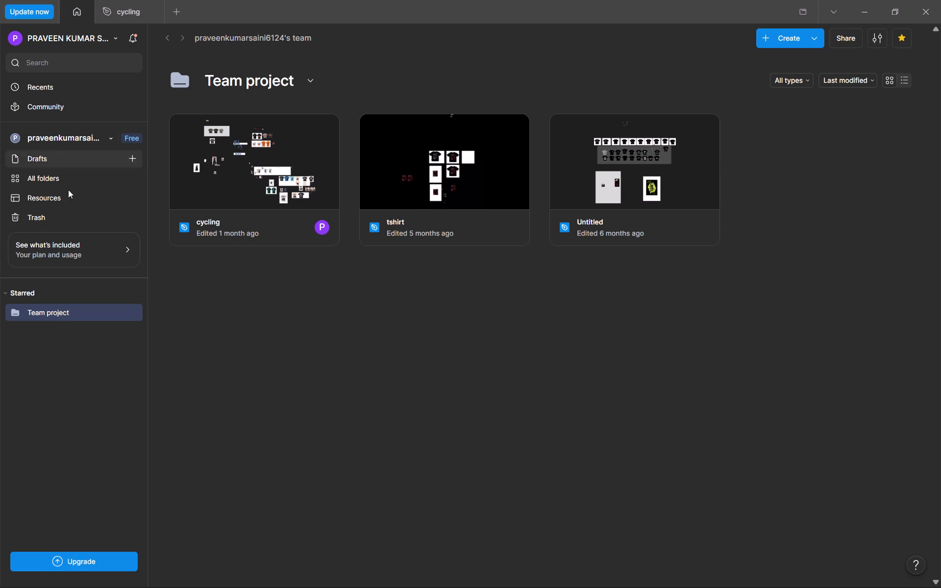
pyautogui.scroll(4, 75, 291)
pyautogui.click(29, 7)
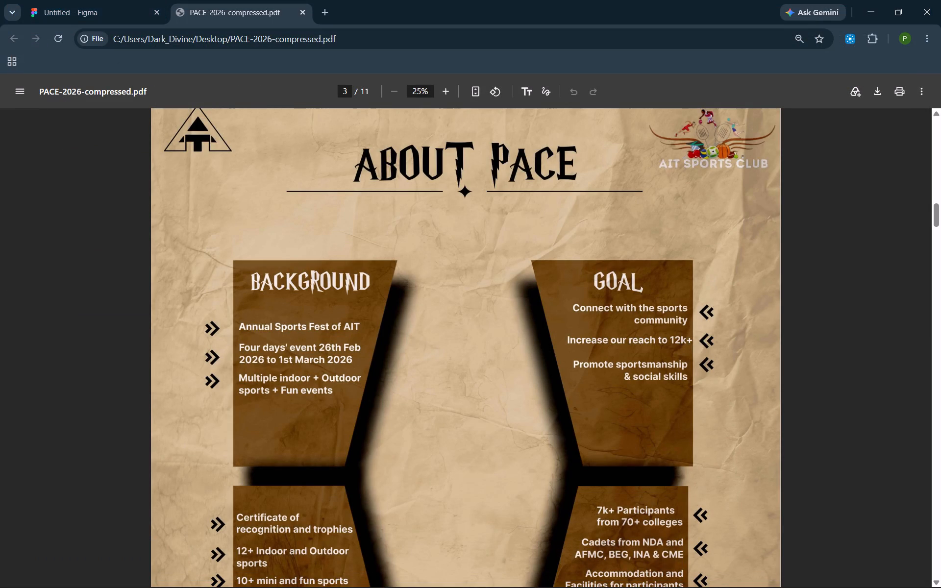
pyautogui.click(106, 3)
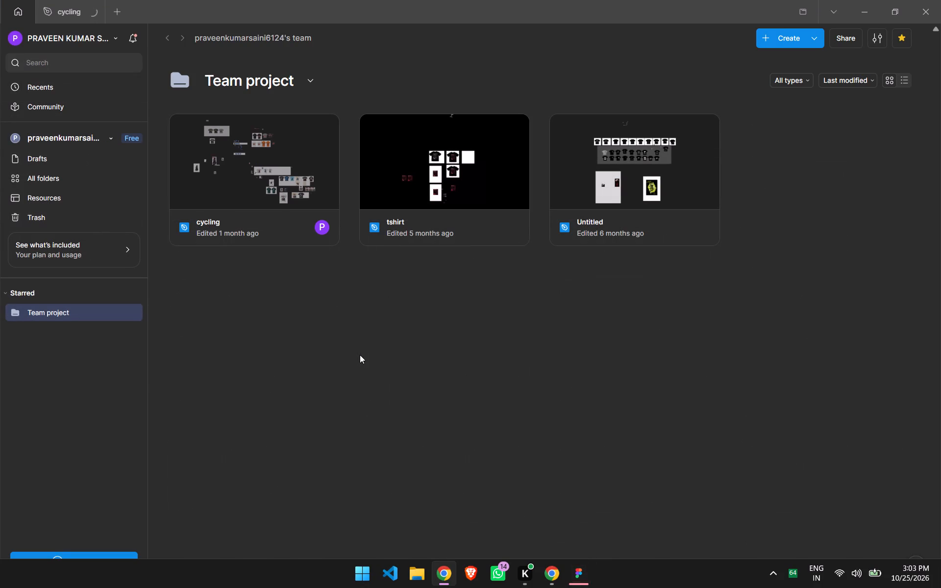
# Open the most recently edited Untitled brochure file from the Recents list in the Figma desktop app.
pyautogui.click(63, 315)
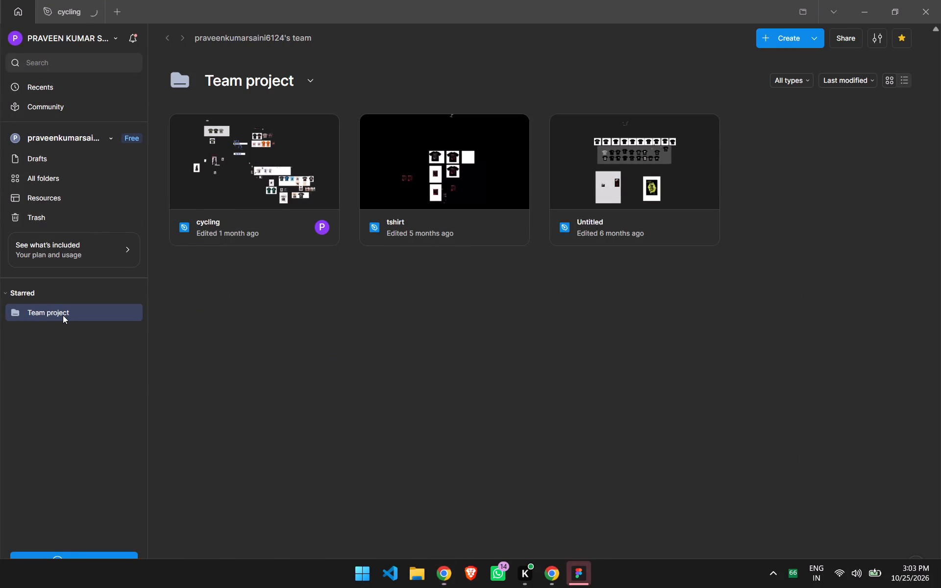
pyautogui.click(63, 315)
pyautogui.click(63, 315)
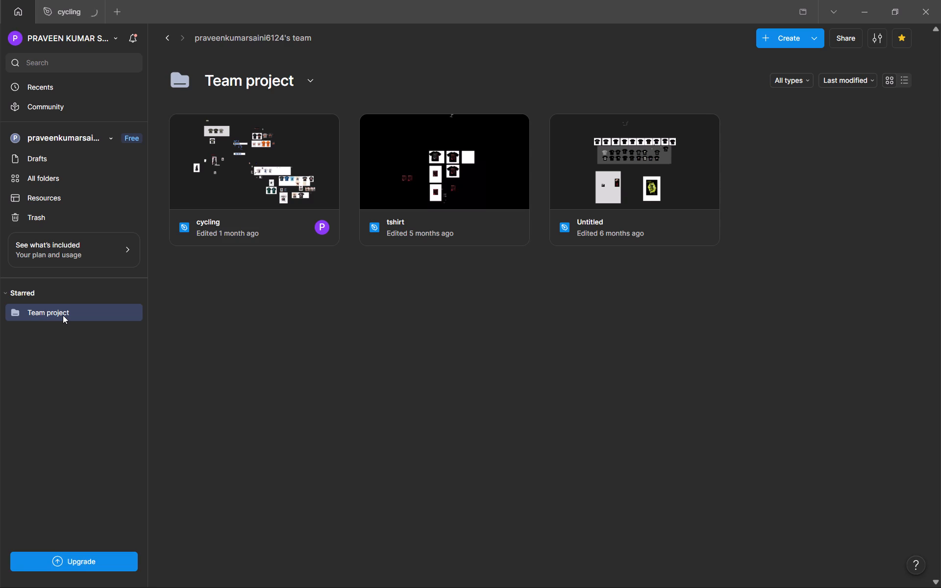
pyautogui.click(21, 294)
pyautogui.click(21, 294)
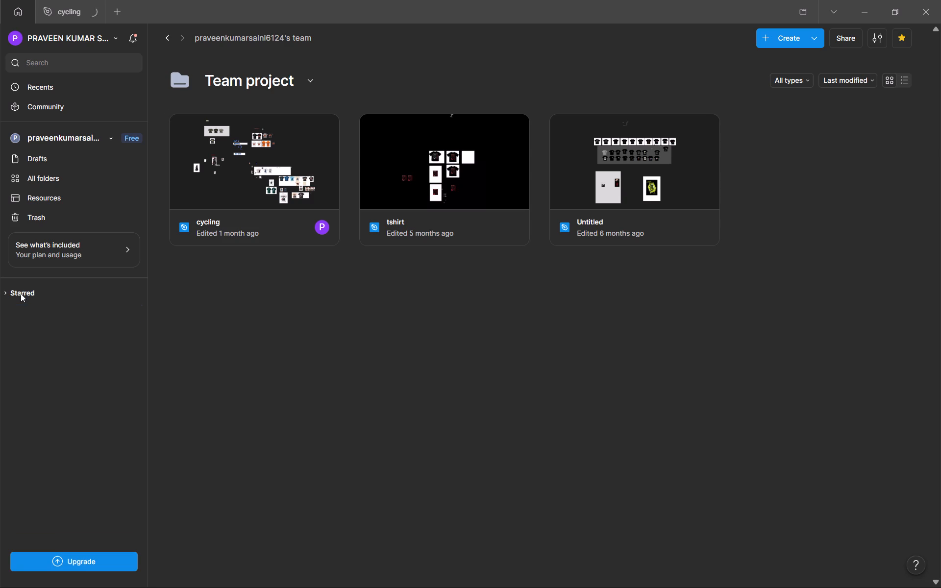
pyautogui.click(69, 95)
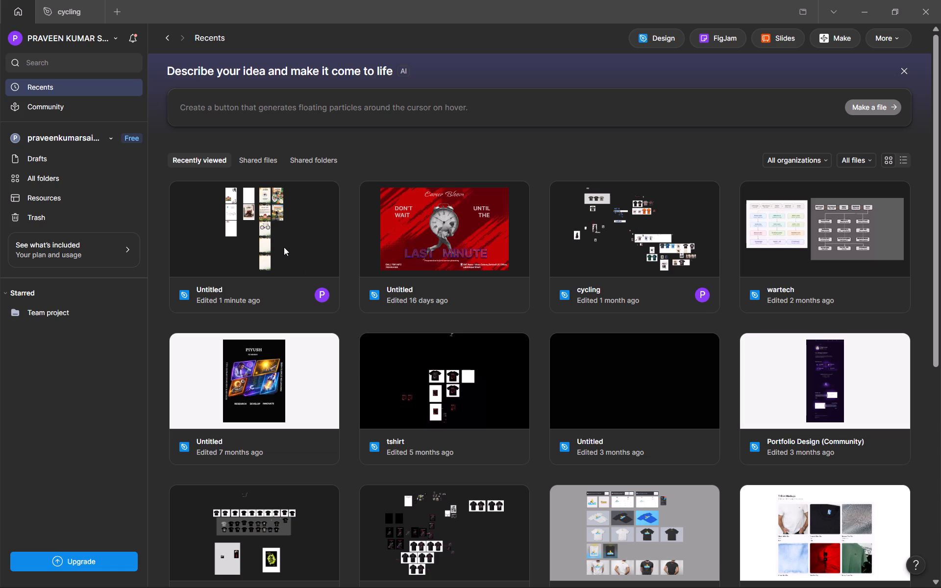
pyautogui.click(284, 247)
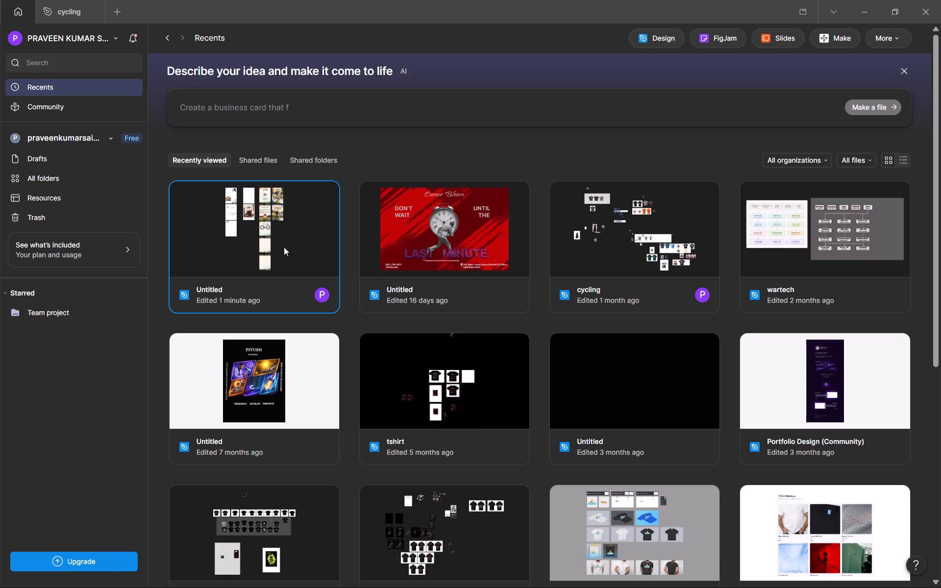
pyautogui.doubleClick(284, 247)
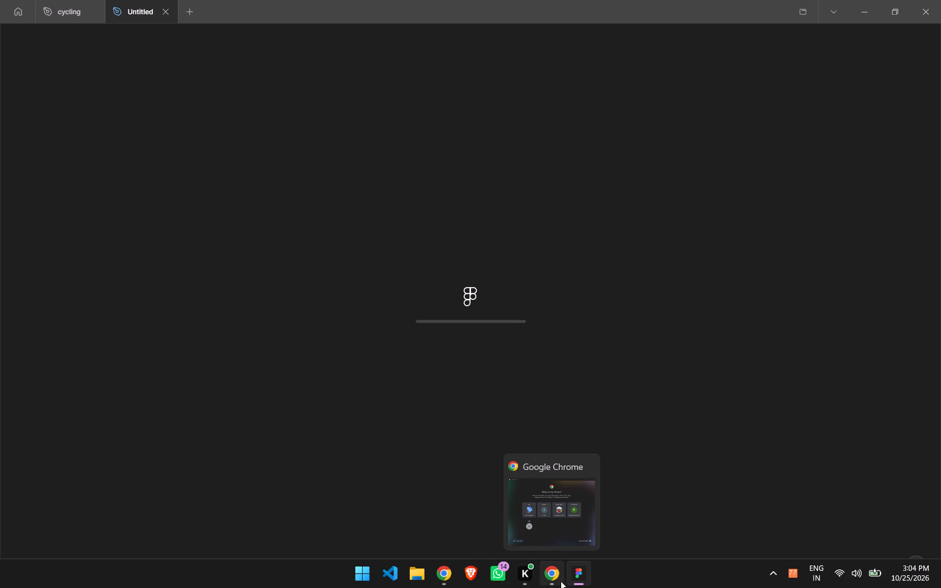
# Close the browser copy of the Untitled Figma file in Chrome and return to the Figma desktop app.
pyautogui.click(561, 581)
pyautogui.click(762, 59)
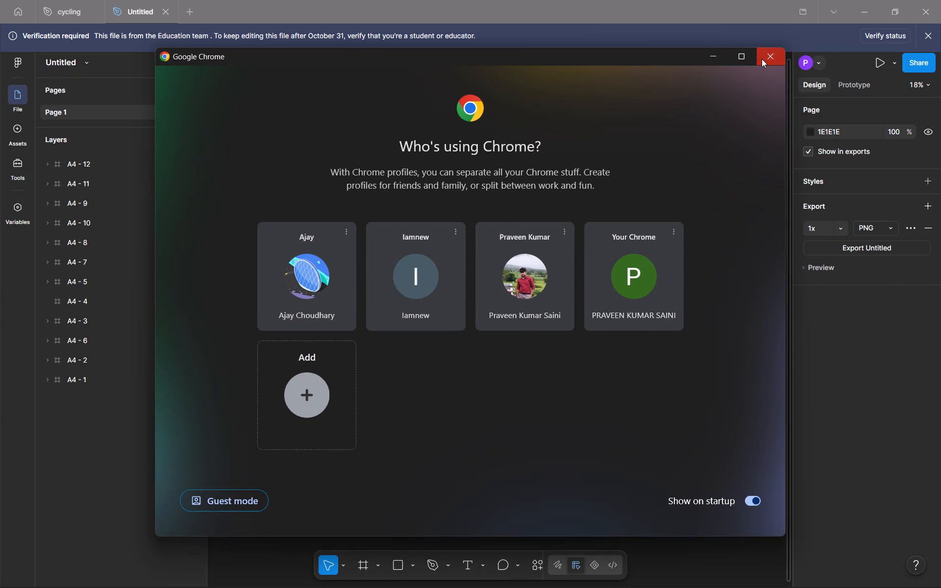
pyautogui.click(871, 9)
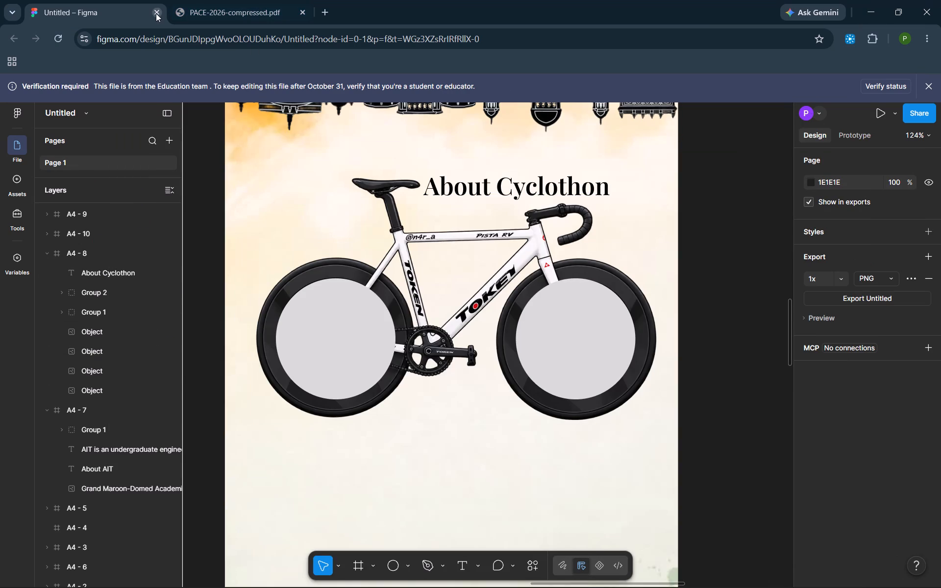
pyautogui.click(156, 13)
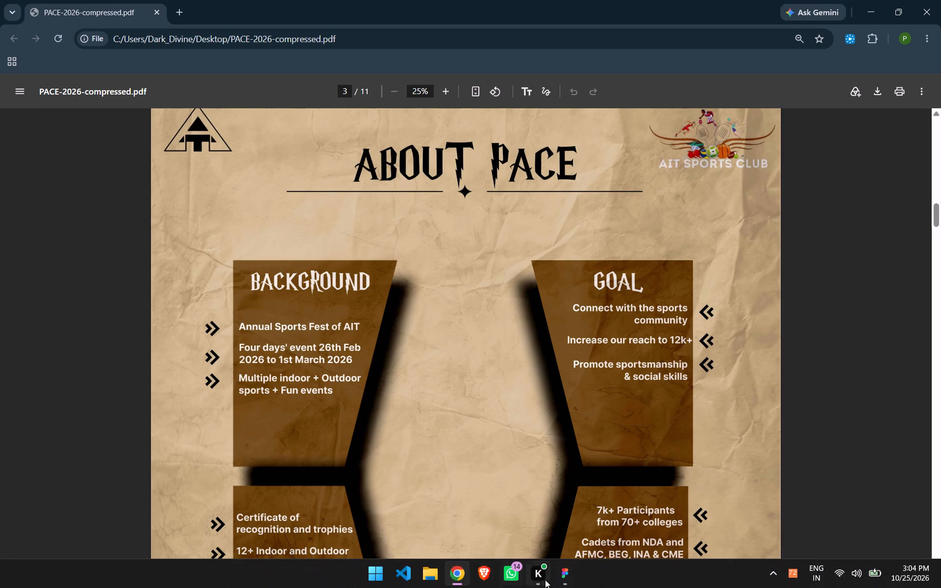
pyautogui.click(558, 575)
# Move the bicycle group on A4 - 8 down to about X 47, Y 181, below the "About Cyclothon" heading.
pyautogui.hscroll(-1, 417, 329)
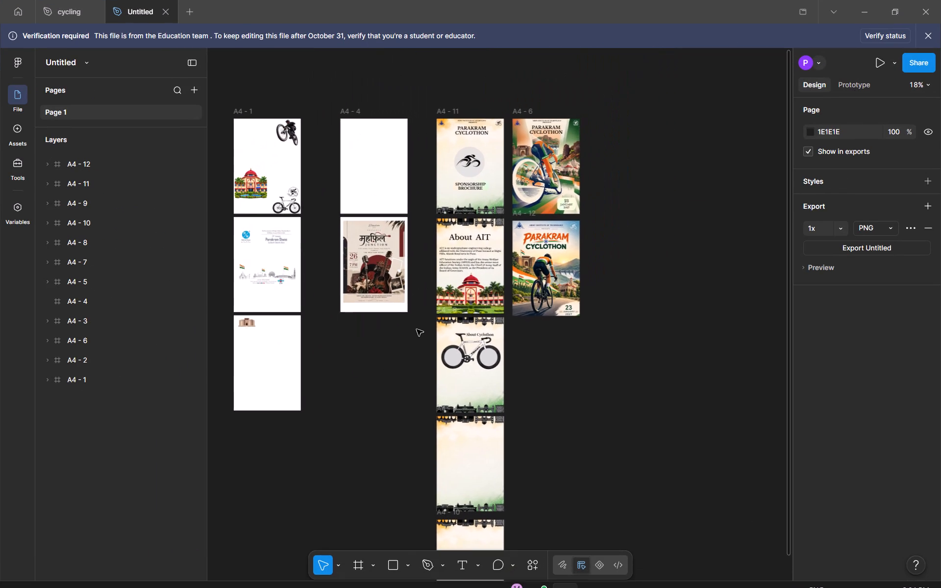
pyautogui.hscroll(-1, 417, 329)
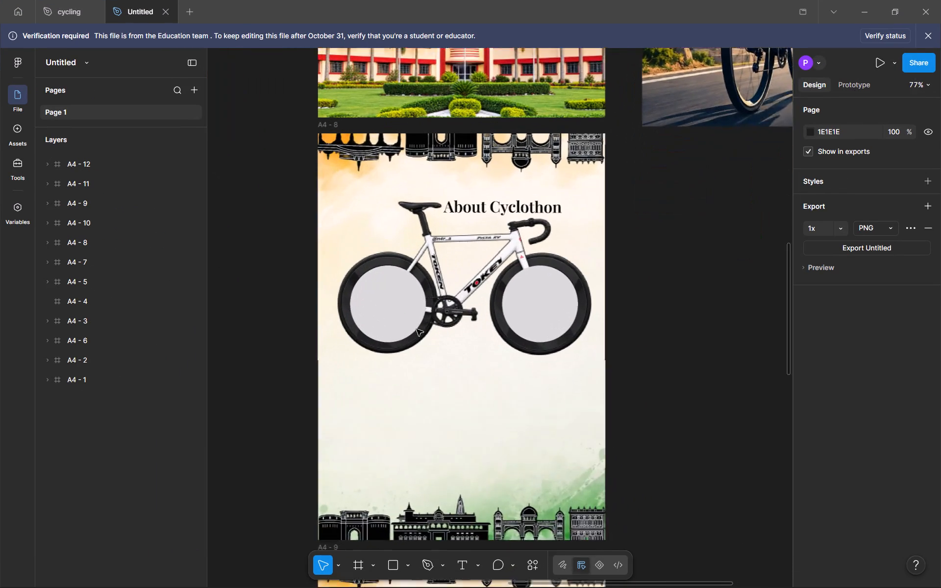
pyautogui.click(417, 329)
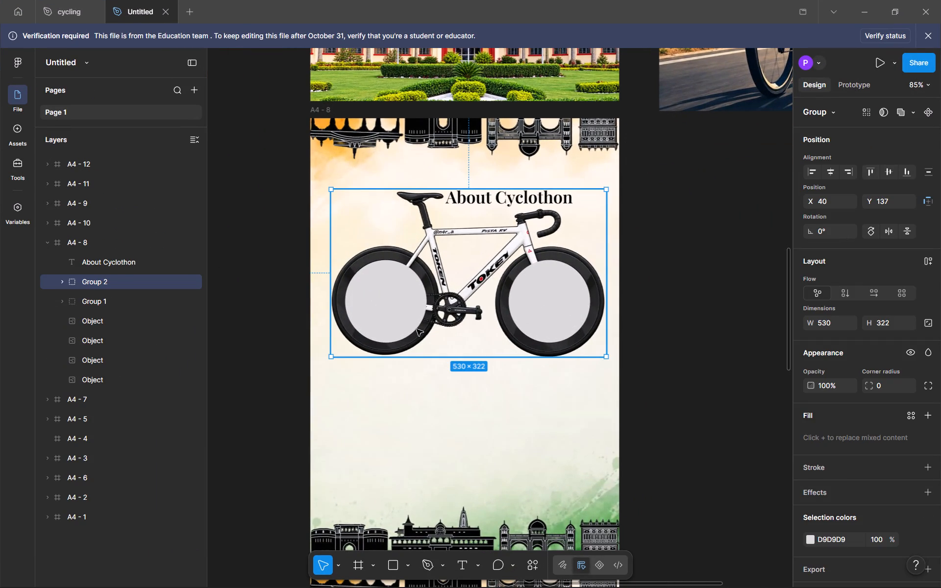
pyautogui.moveTo(417, 329); pyautogui.dragTo(397, 341)
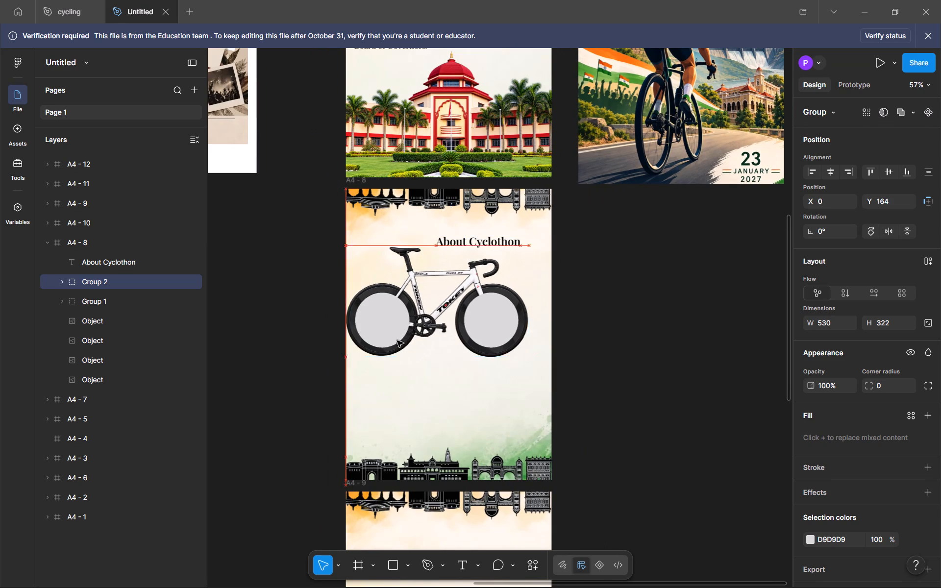
pyautogui.moveTo(397, 341); pyautogui.dragTo(416, 344)
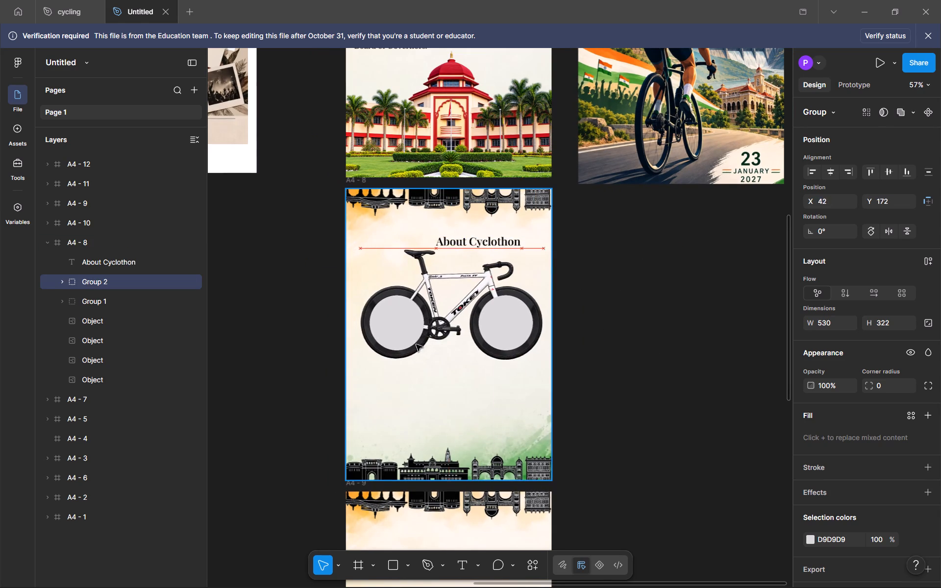
pyautogui.moveTo(416, 344); pyautogui.dragTo(419, 345)
# Capture a rectangular screenshot of the bicycle group on A4 - 8.
pyautogui.press('Print')
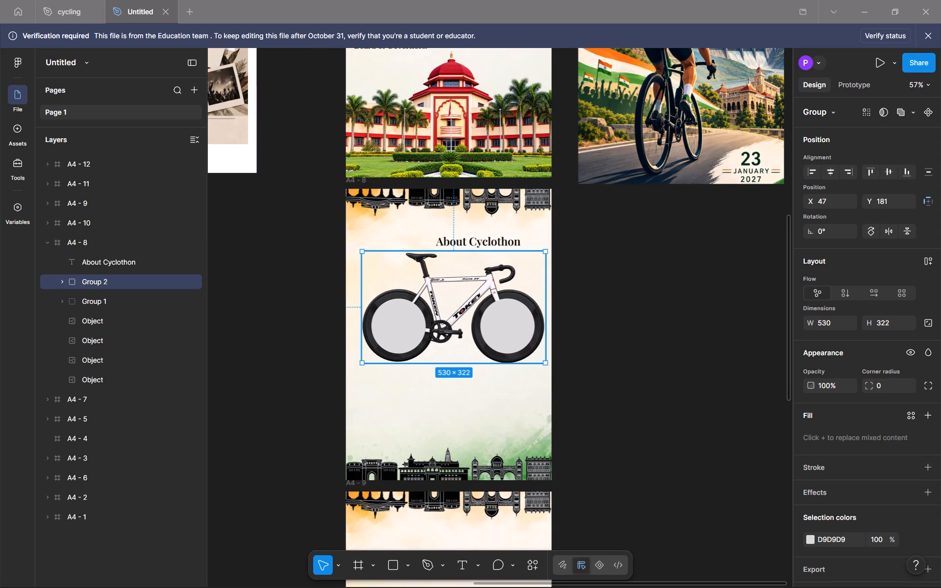
pyautogui.moveTo(360, 251); pyautogui.dragTo(546, 363)
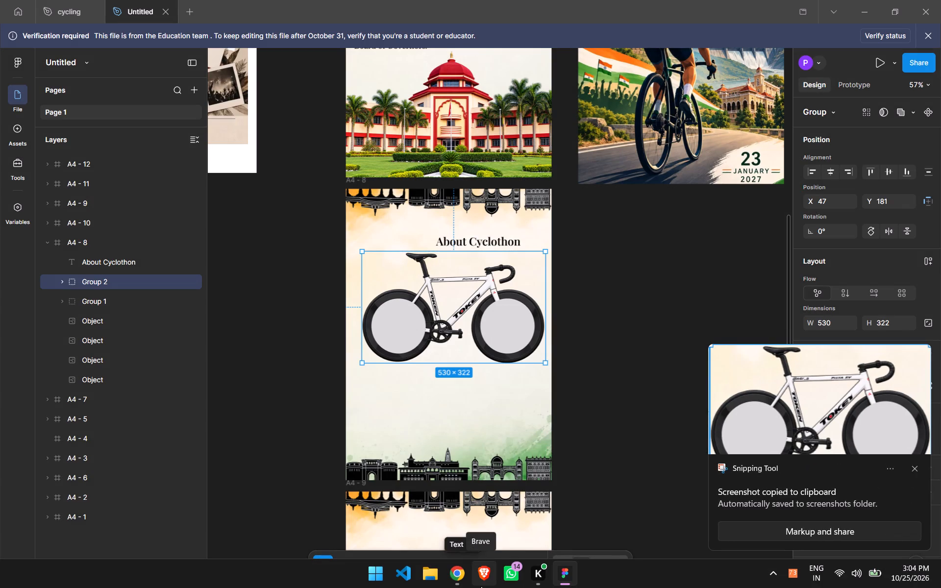
pyautogui.click(460, 577)
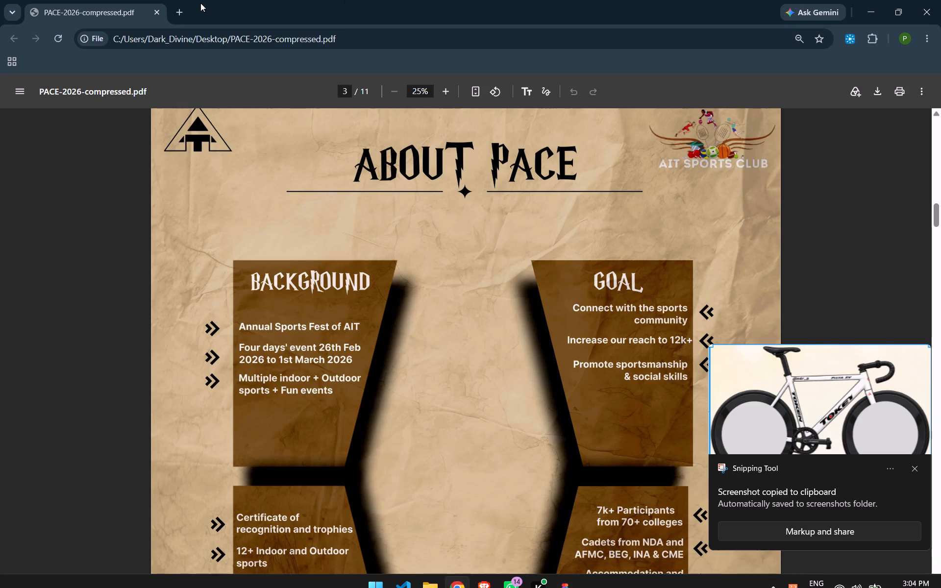
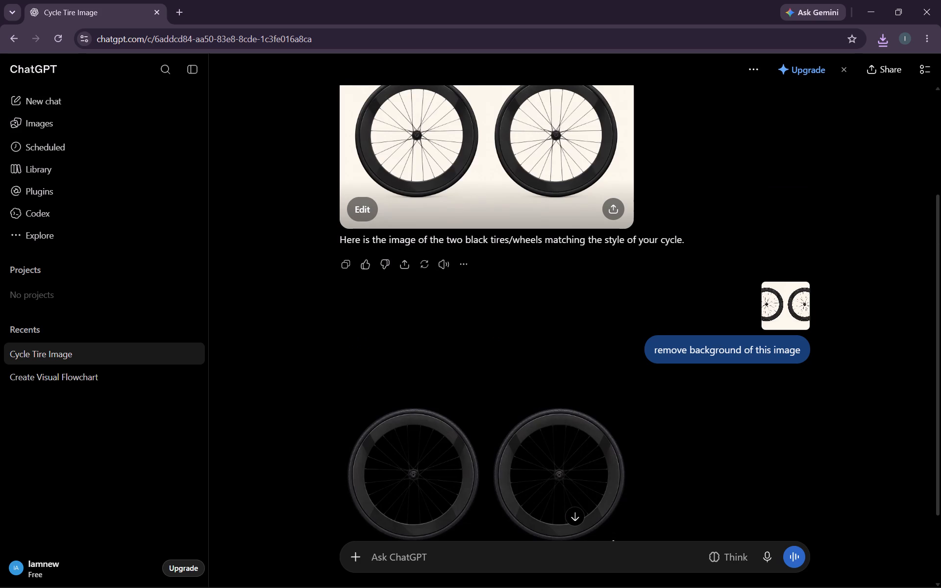
# Download the background-free version of the wheels image and dismiss the sharing dialog.
pyautogui.scroll(-1, 456, 491)
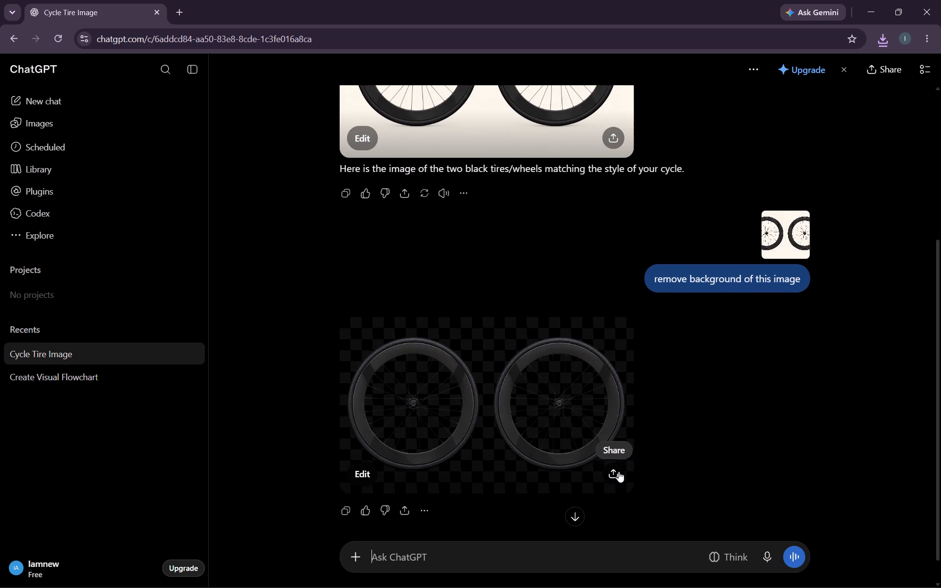
pyautogui.click(619, 471)
pyautogui.click(604, 465)
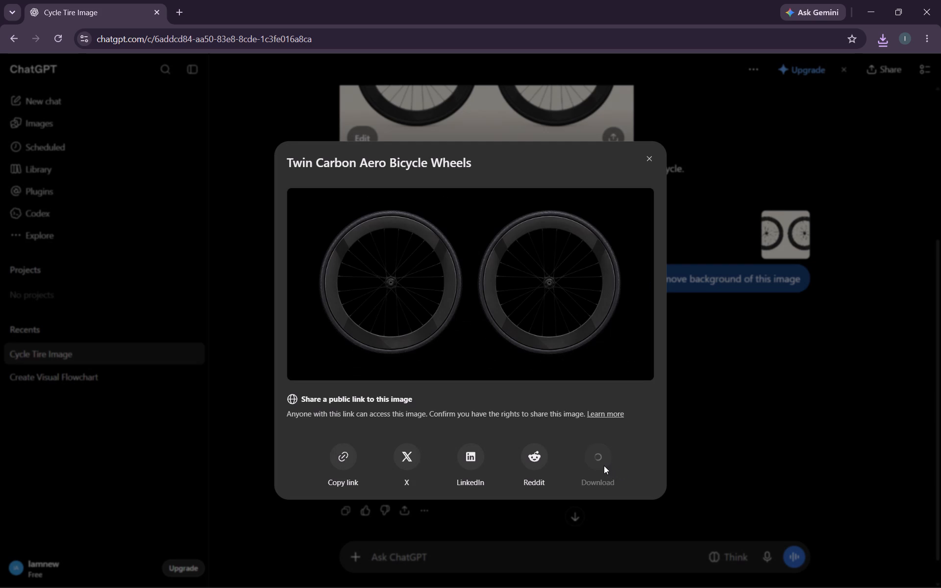
pyautogui.click(693, 446)
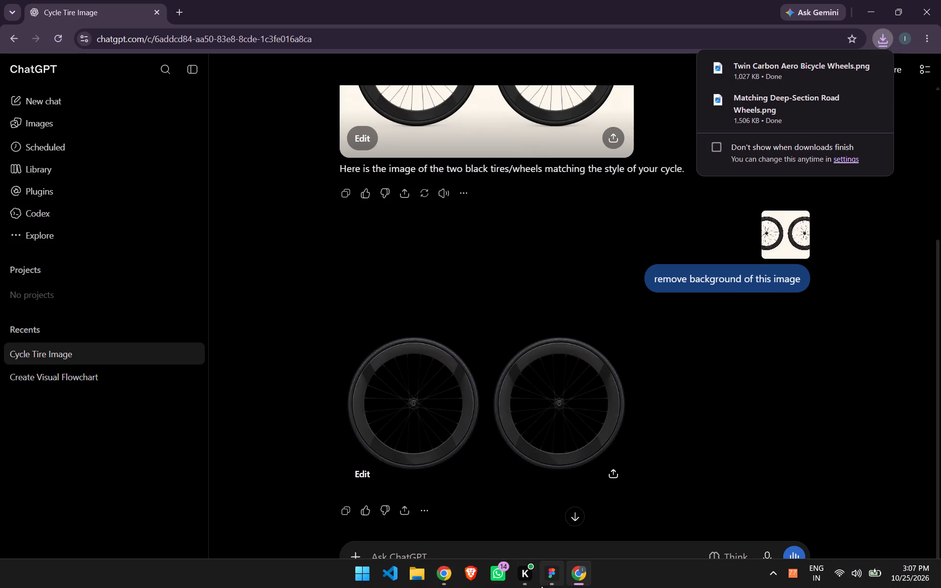
# Switch to Figma, import "Twin Carbon Aero Bicycle Wheels.png" from the Downloads folder onto the canvas, and shrink it to about 691 × 415.
pyautogui.click(545, 575)
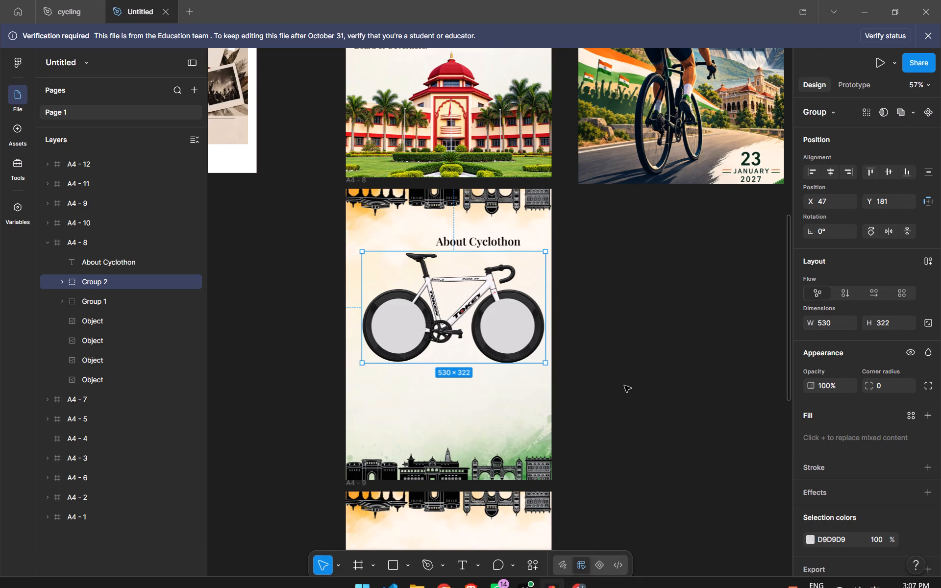
pyautogui.click(900, 3)
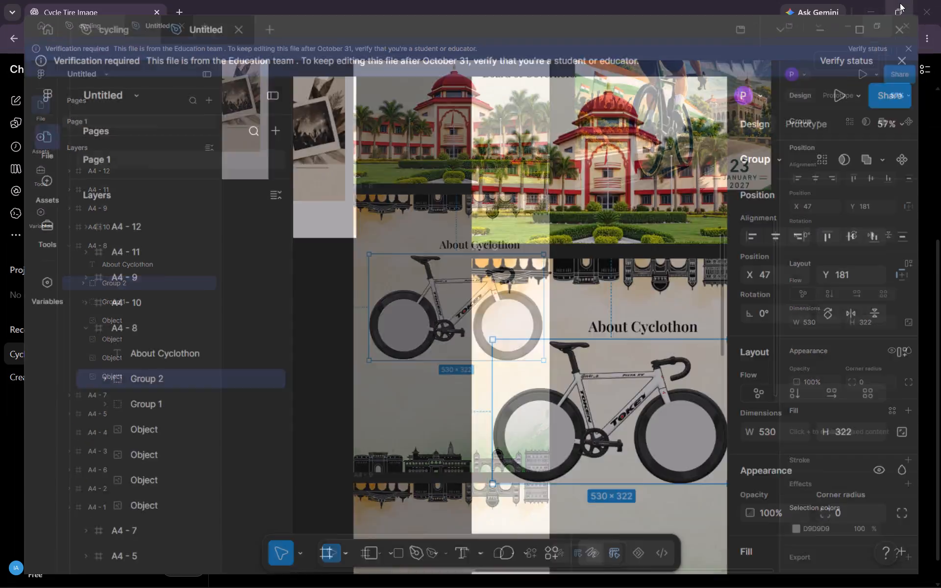
pyautogui.click(900, 3)
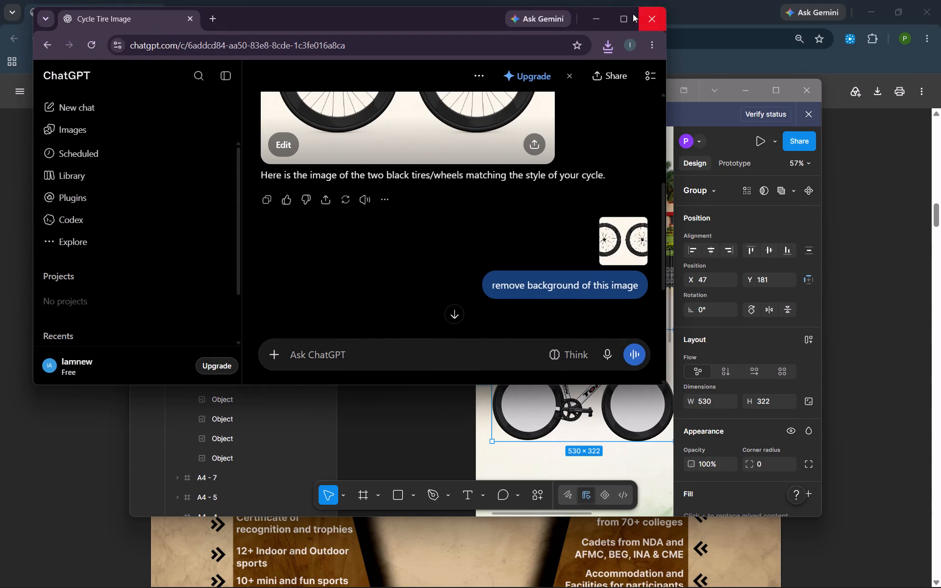
pyautogui.click(598, 18)
pyautogui.click(867, 10)
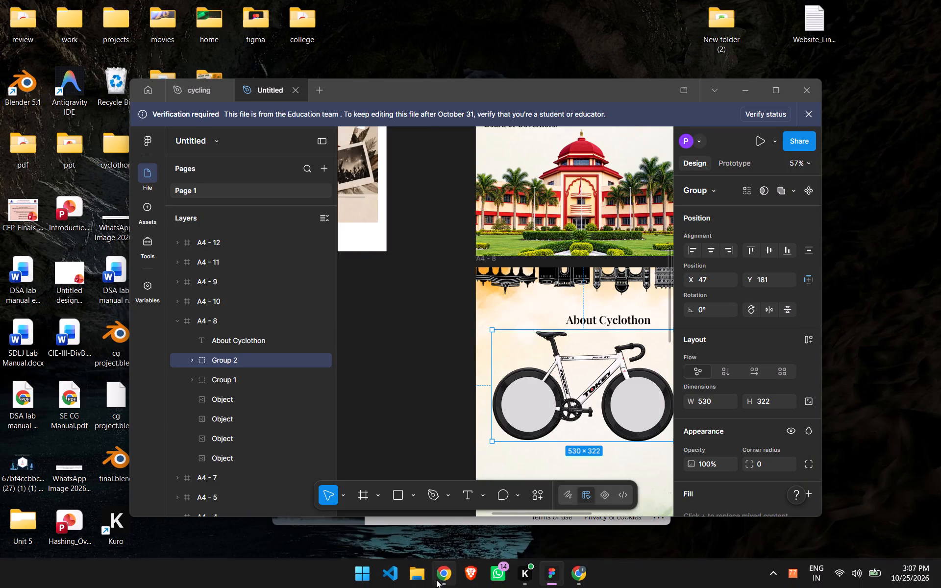
pyautogui.click(412, 581)
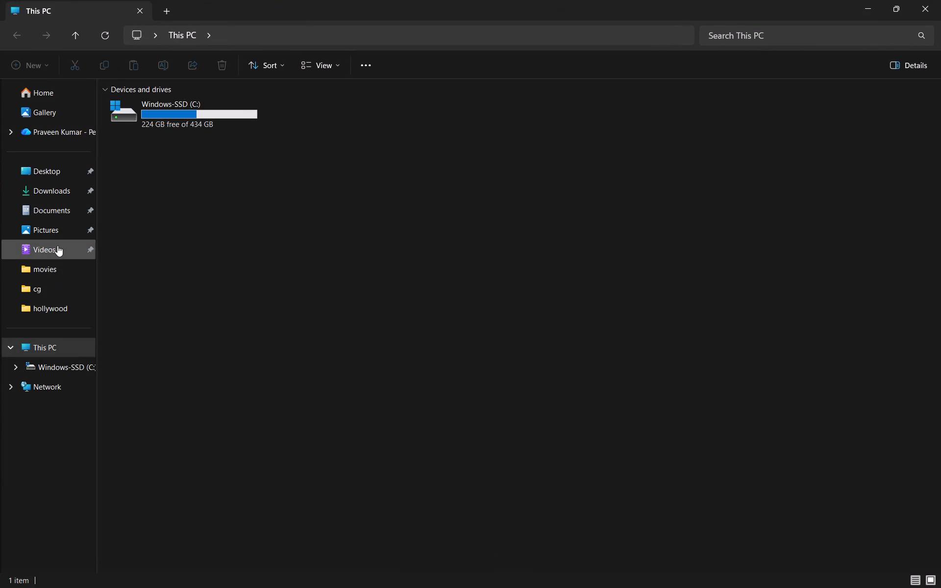
pyautogui.click(65, 193)
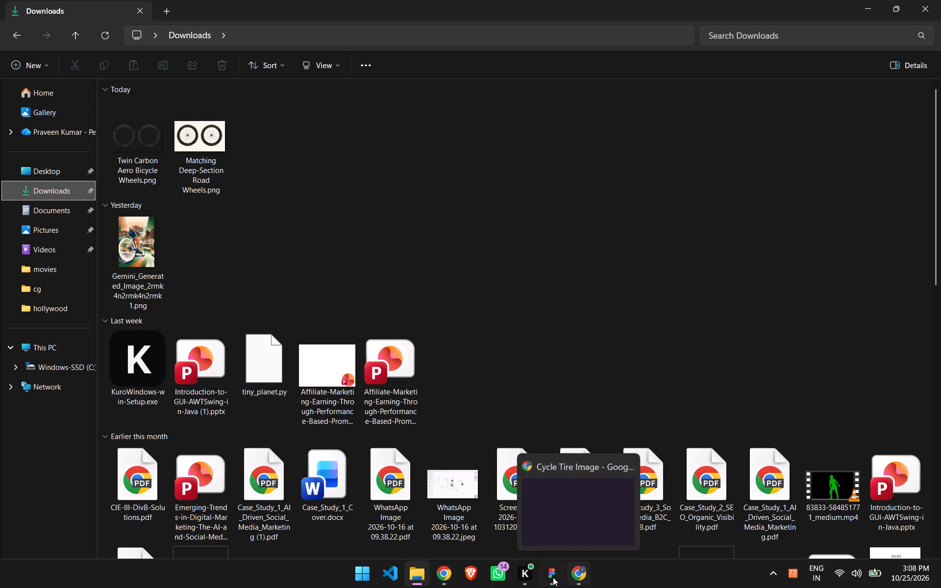
pyautogui.click(552, 577)
pyautogui.moveTo(469, 98); pyautogui.dragTo(567, 81)
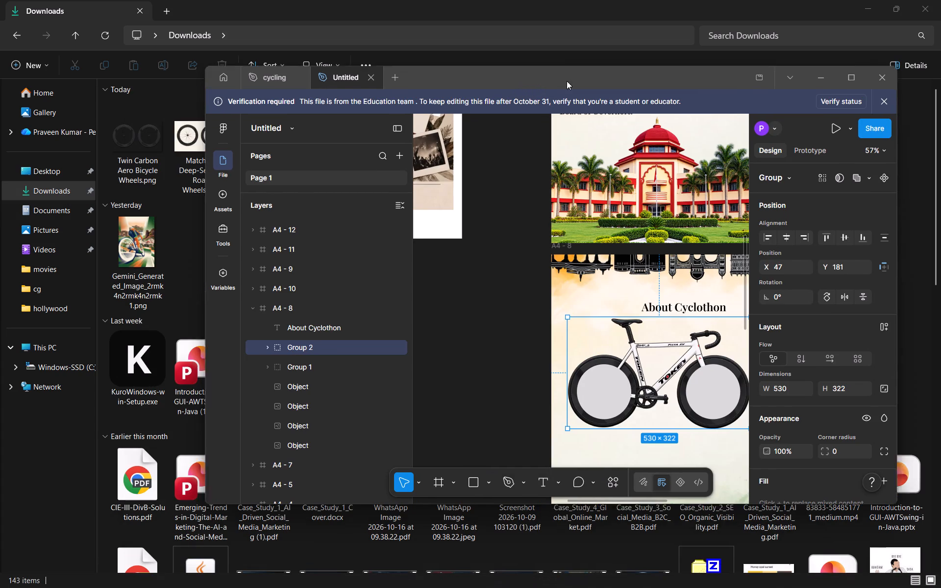
pyautogui.moveTo(567, 81); pyautogui.dragTo(620, 79)
pyautogui.moveTo(132, 133); pyautogui.dragTo(567, 340)
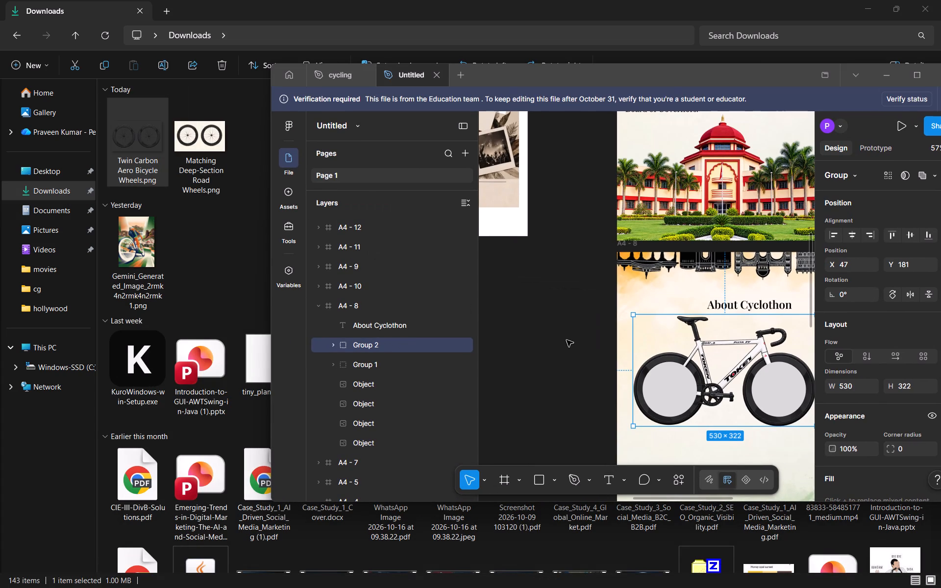
pyautogui.click(906, 71)
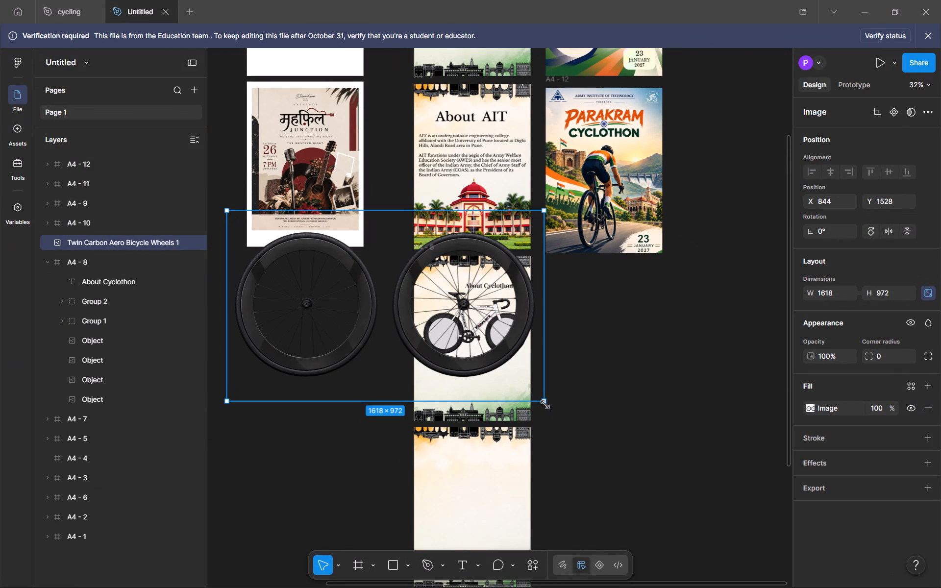
pyautogui.moveTo(545, 405); pyautogui.dragTo(327, 292)
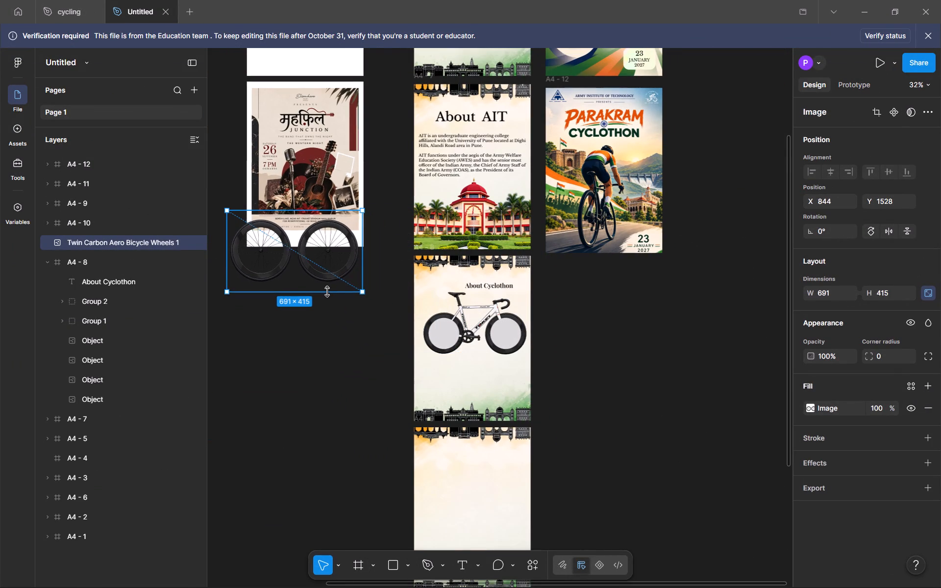
# Delete the bicycle group from the A4 - 8 page.
pyautogui.click(465, 317)
pyautogui.press('BackSpace')
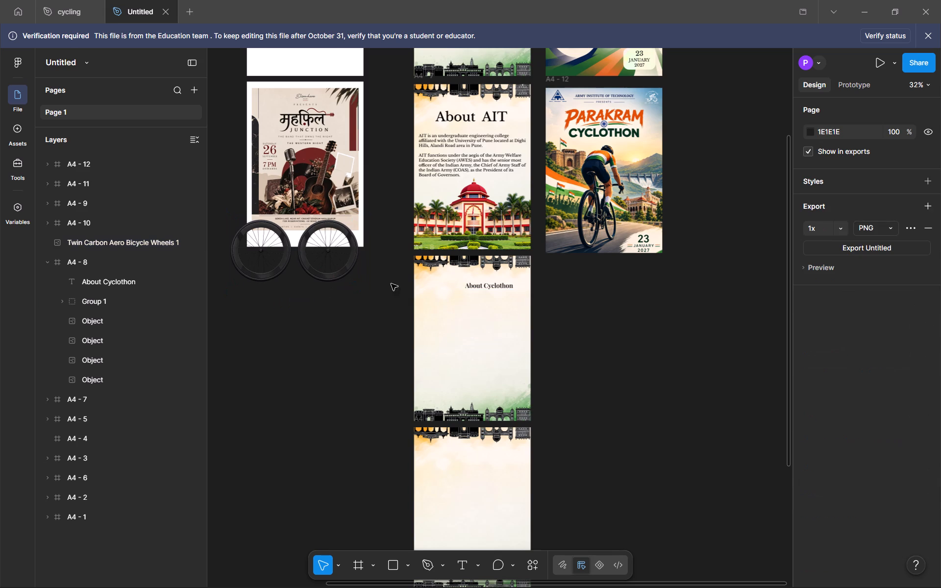
# Place the wheels image below the "About Cyclothon" heading on A4 - 8 at about X 63, Y 164, scaled to about 469 × 282.
pyautogui.moveTo(291, 248); pyautogui.dragTo(464, 326)
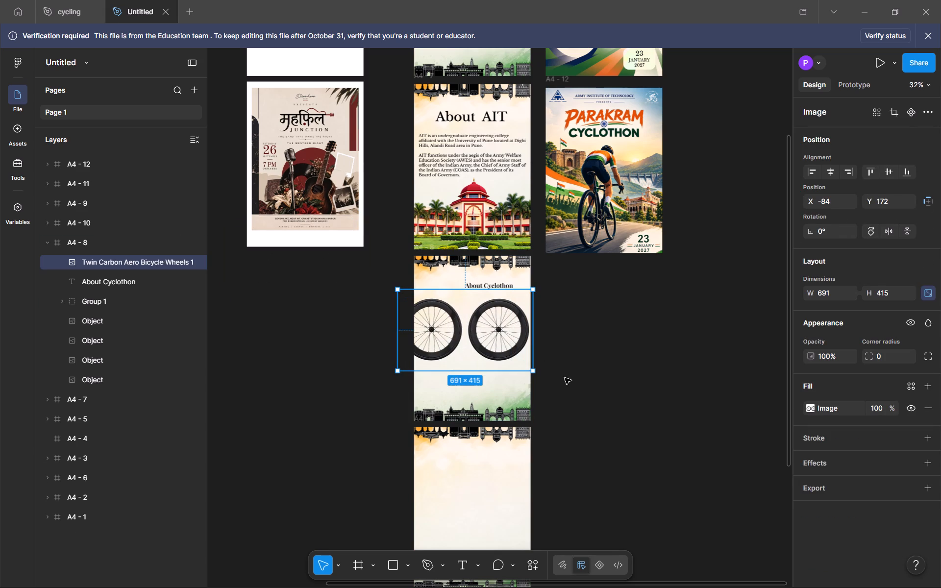
pyautogui.moveTo(534, 372); pyautogui.dragTo(490, 338)
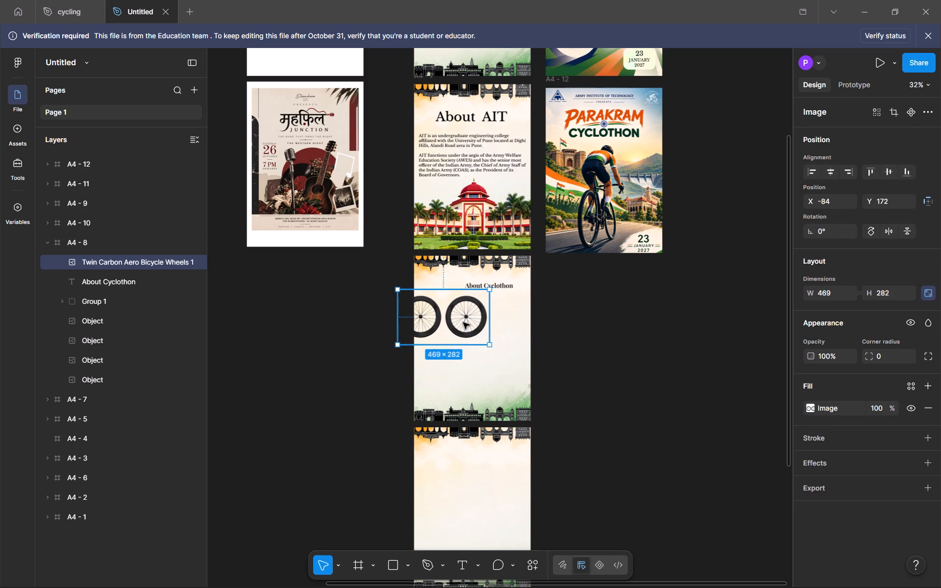
pyautogui.moveTo(463, 322); pyautogui.dragTo(495, 329)
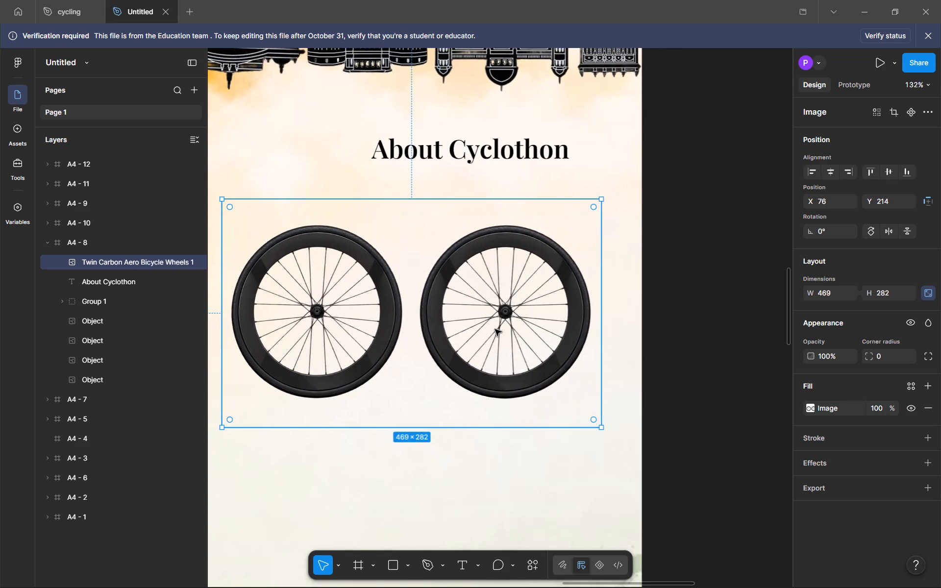
pyautogui.scroll(-1, 495, 329)
pyautogui.moveTo(495, 329); pyautogui.dragTo(502, 322)
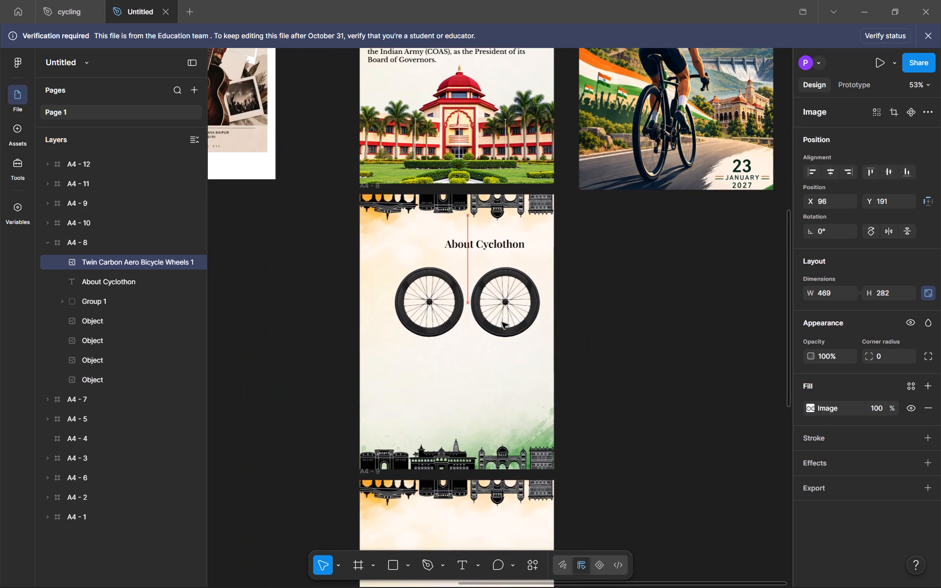
pyautogui.moveTo(502, 322); pyautogui.dragTo(490, 313)
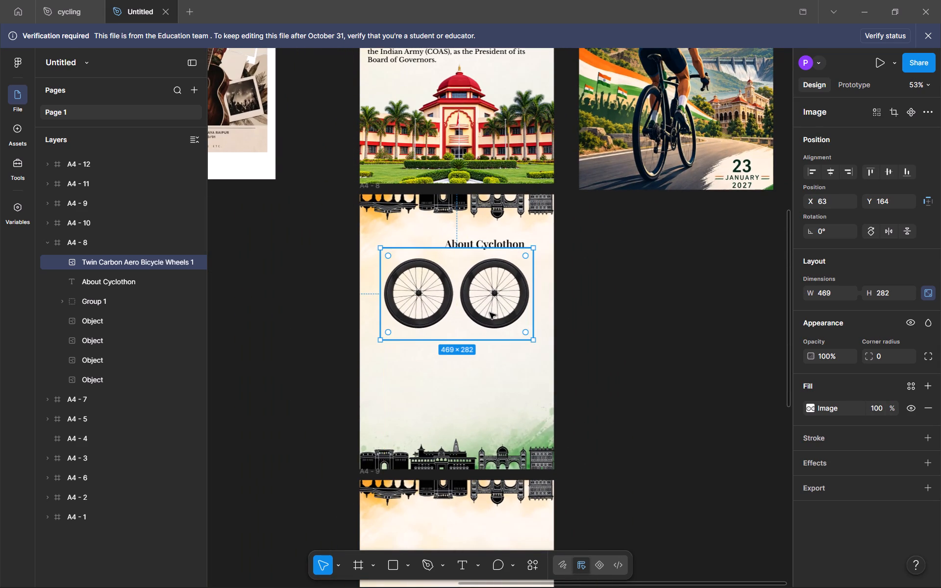
# Duplicate the wheels image directly below the original, at about X 63, Y 400.
pyautogui.keyDown('alt'); pyautogui.moveTo(490, 313); pyautogui.dragTo(490, 393); pyautogui.keyUp('alt')
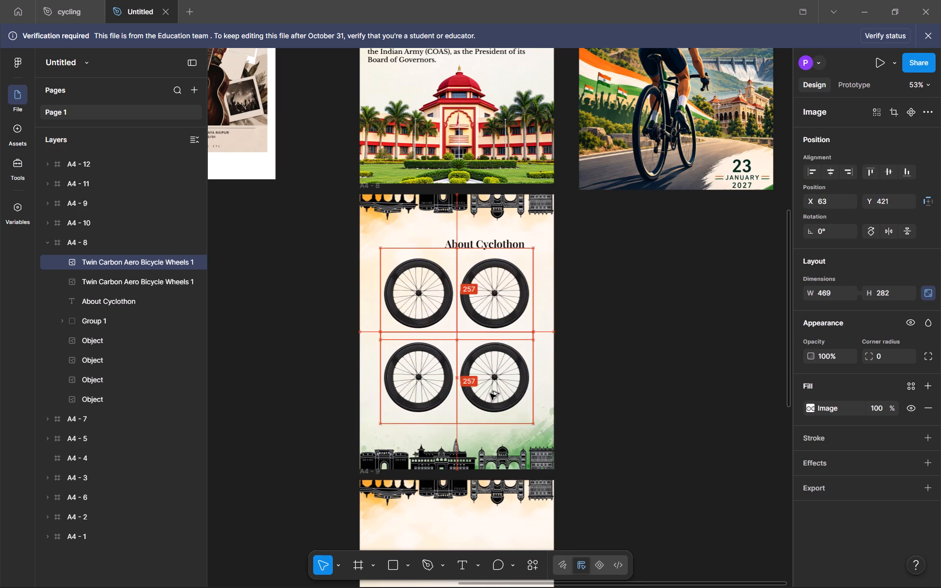
pyautogui.keyDown('alt'); pyautogui.moveTo(490, 393); pyautogui.dragTo(490, 390); pyautogui.keyUp('alt')
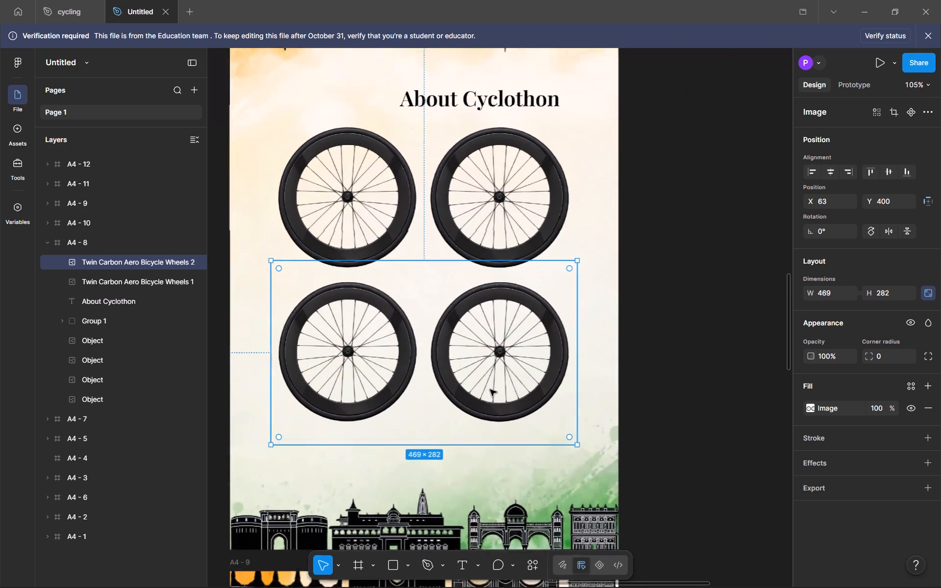
# Move the "About Cyclothon" heading clear above the upper wheels, to about X 168, Y 96.
pyautogui.scroll(1, 490, 390)
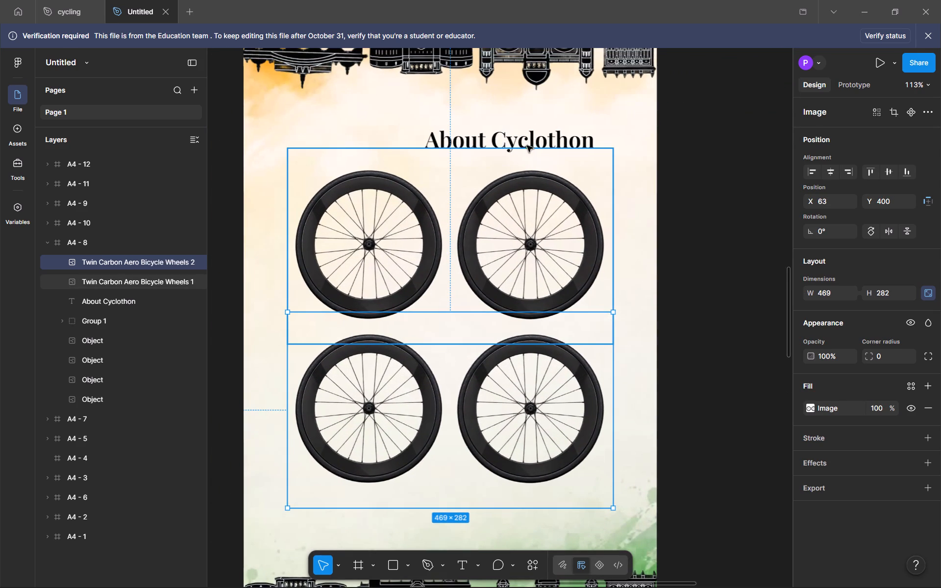
pyautogui.moveTo(527, 144); pyautogui.dragTo(462, 121)
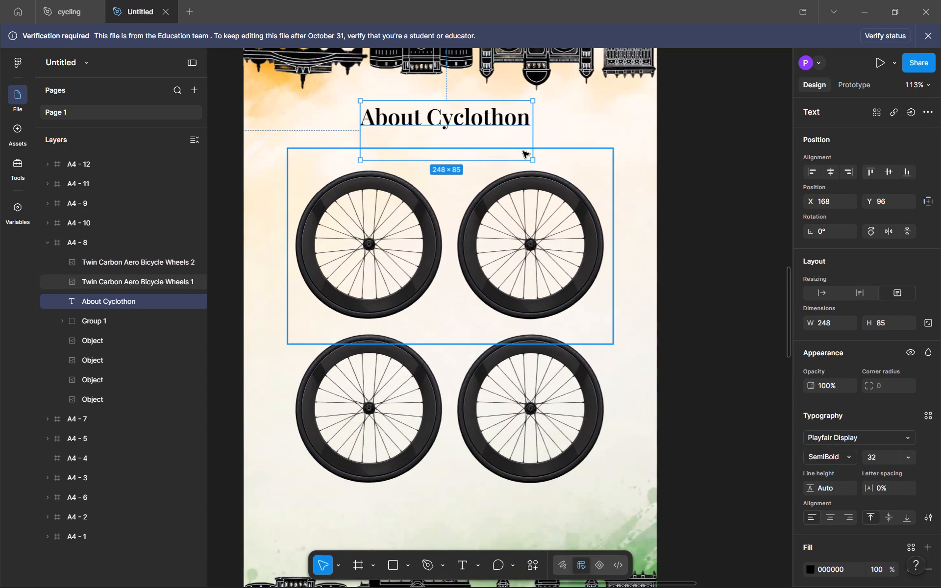
# Set the font size of the "About Cyclothon" heading text to 36.
pyautogui.click(529, 122)
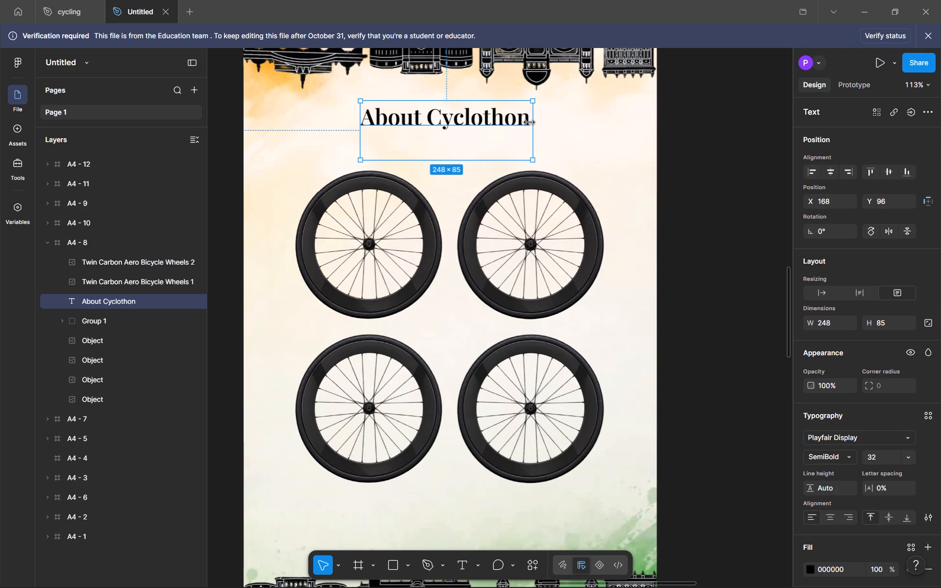
pyautogui.doubleClick(526, 121)
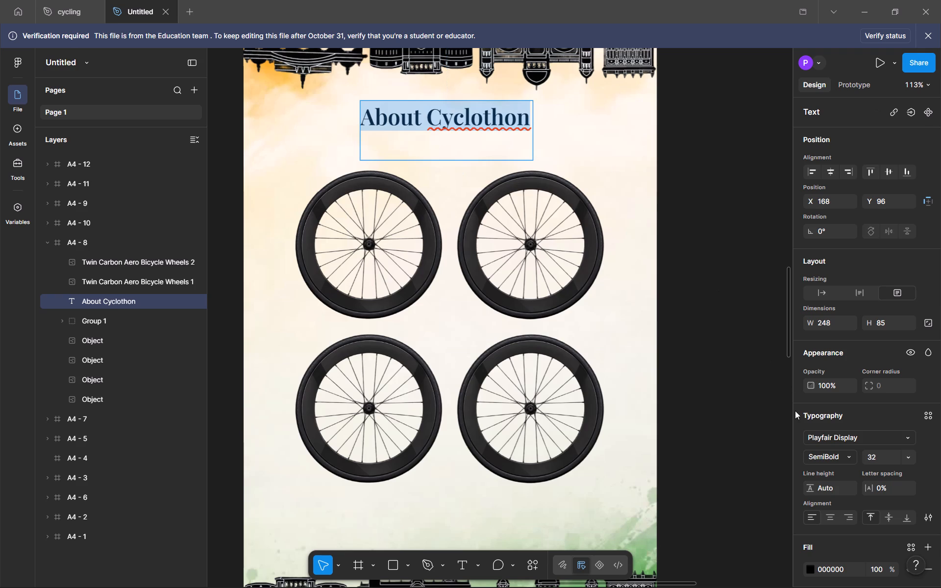
pyautogui.click(893, 462)
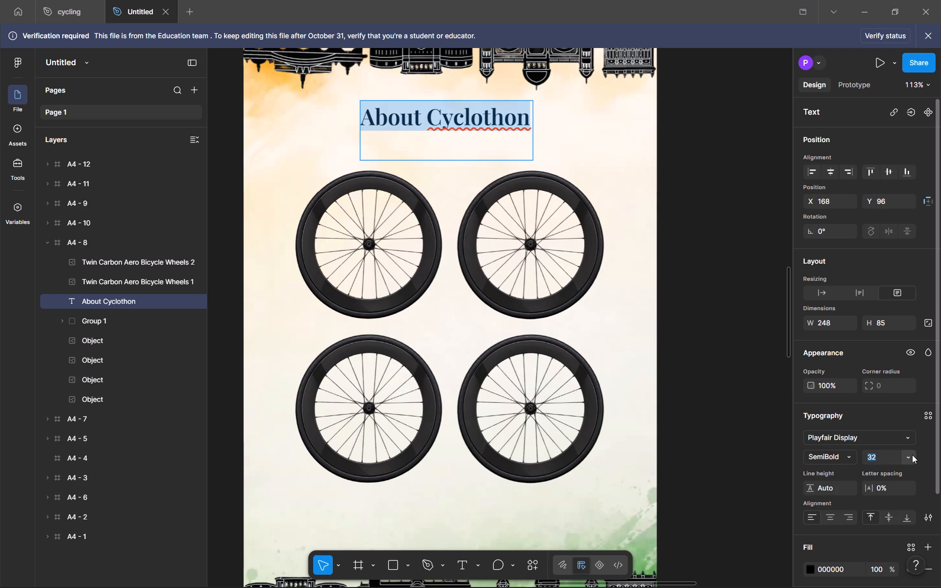
pyautogui.click(912, 455)
pyautogui.click(898, 468)
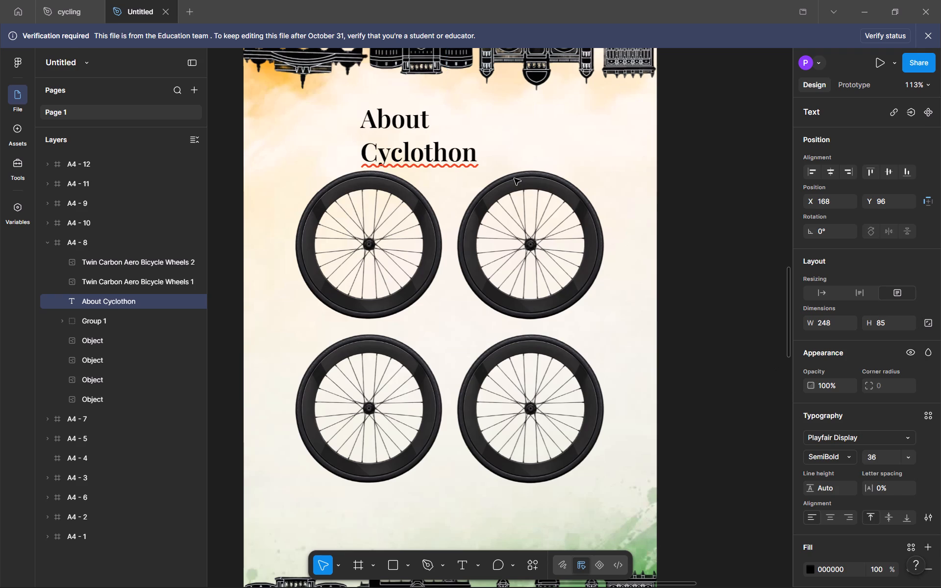
# Widen the "About Cyclothon" heading's text box to about 304 so the text fits on one line.
pyautogui.click(477, 156)
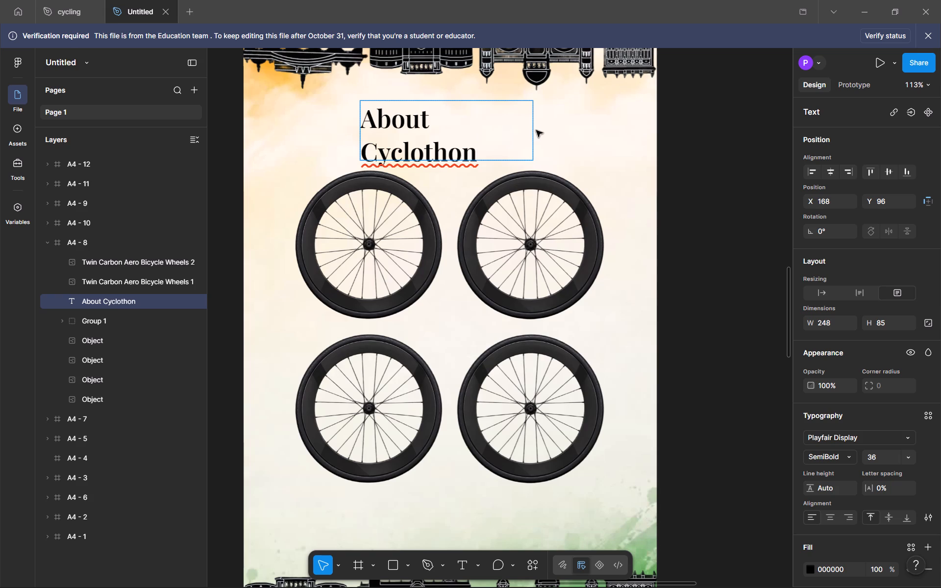
pyautogui.click(532, 130)
pyautogui.click(561, 153)
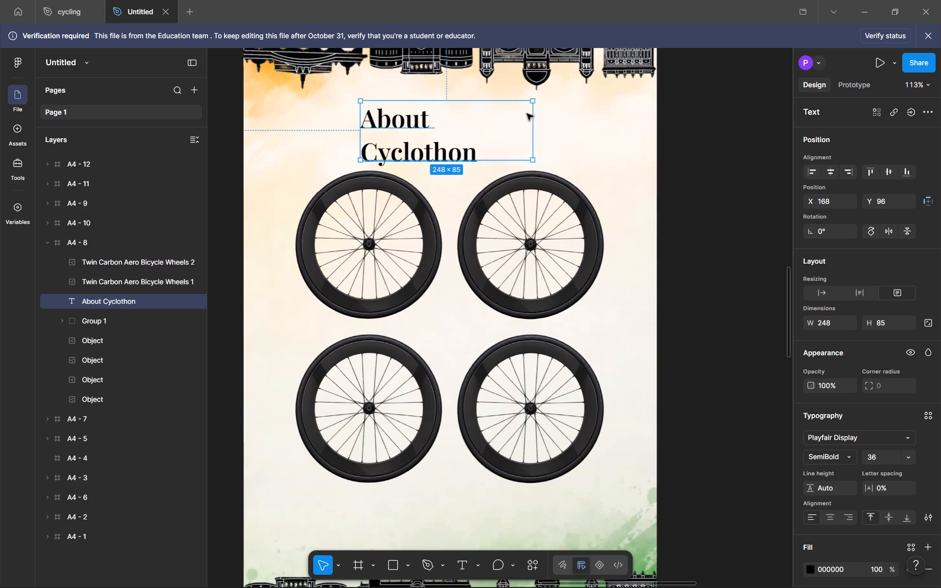
pyautogui.moveTo(533, 119); pyautogui.dragTo(571, 119)
# Move the "About Cyclothon" heading to about Y 95 and centre it horizontally on A4 - 8.
pyautogui.click(518, 122)
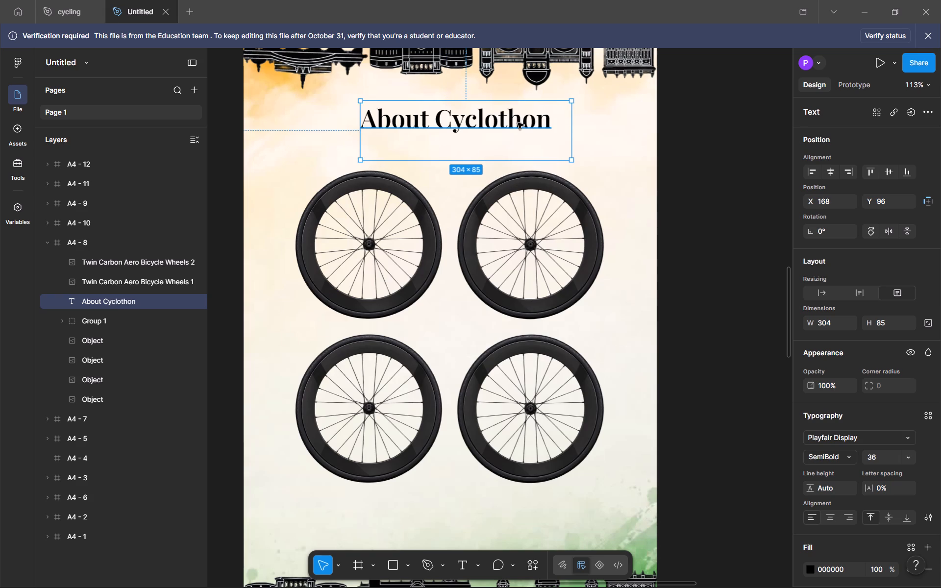
pyautogui.moveTo(517, 126); pyautogui.dragTo(514, 126)
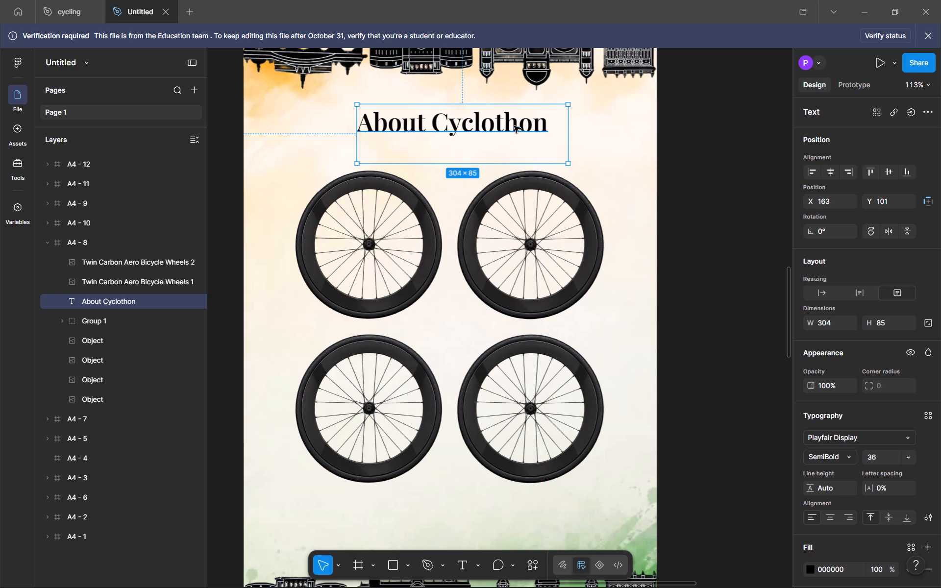
pyautogui.moveTo(514, 126); pyautogui.dragTo(514, 122)
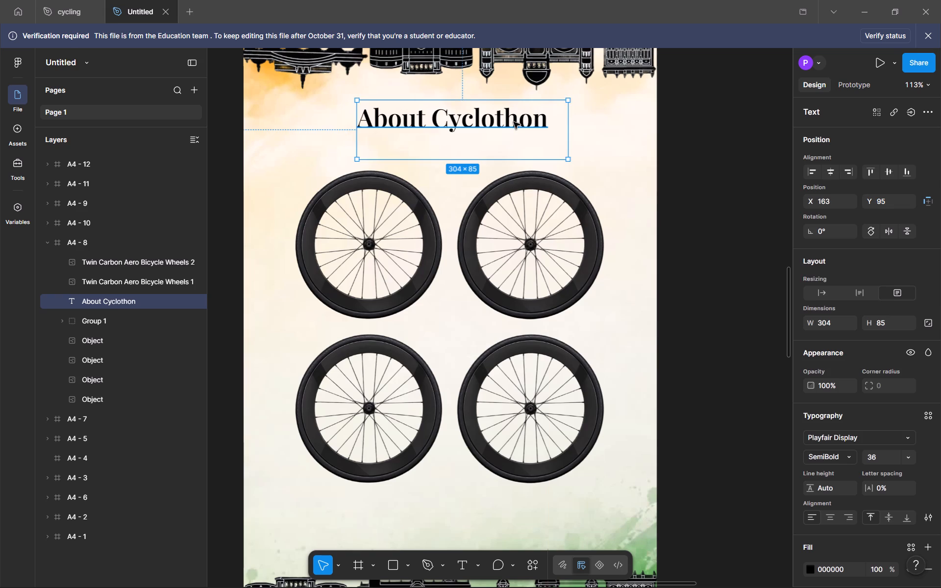
pyautogui.click(834, 169)
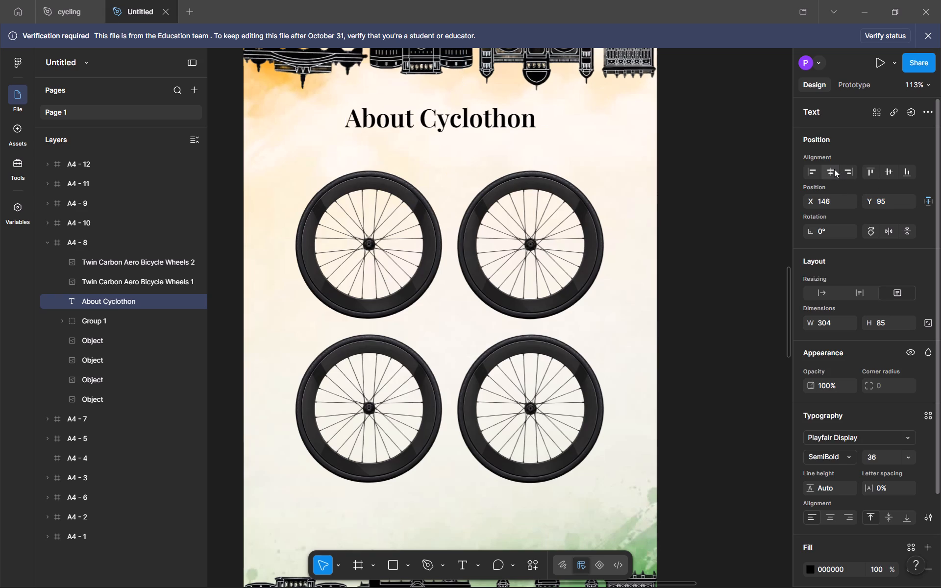
pyautogui.click(754, 205)
# Align the upper and the lower wheels images, one after the other, to the horizontal centre of A4 - 8.
pyautogui.click(598, 203)
pyautogui.click(598, 203)
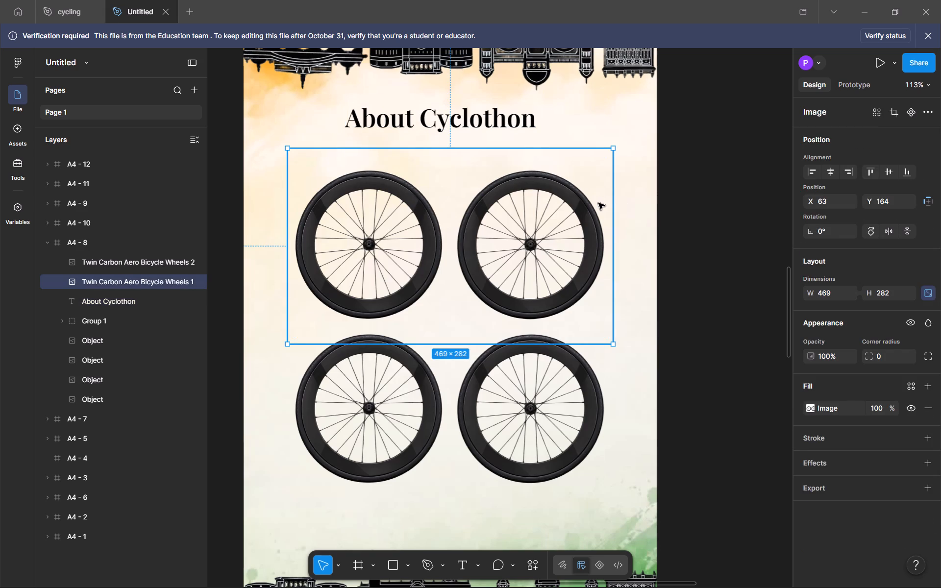
pyautogui.click(829, 171)
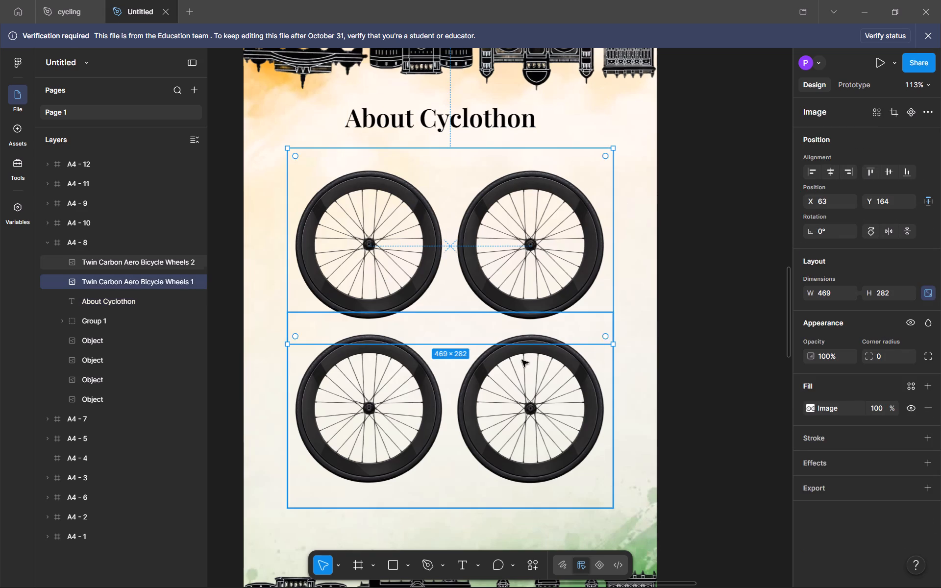
pyautogui.click(498, 372)
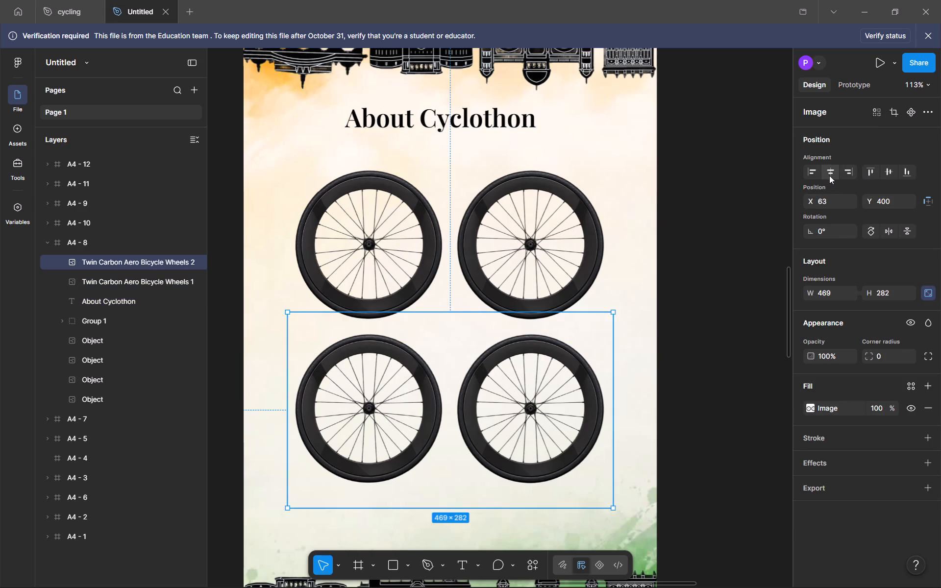
pyautogui.click(829, 175)
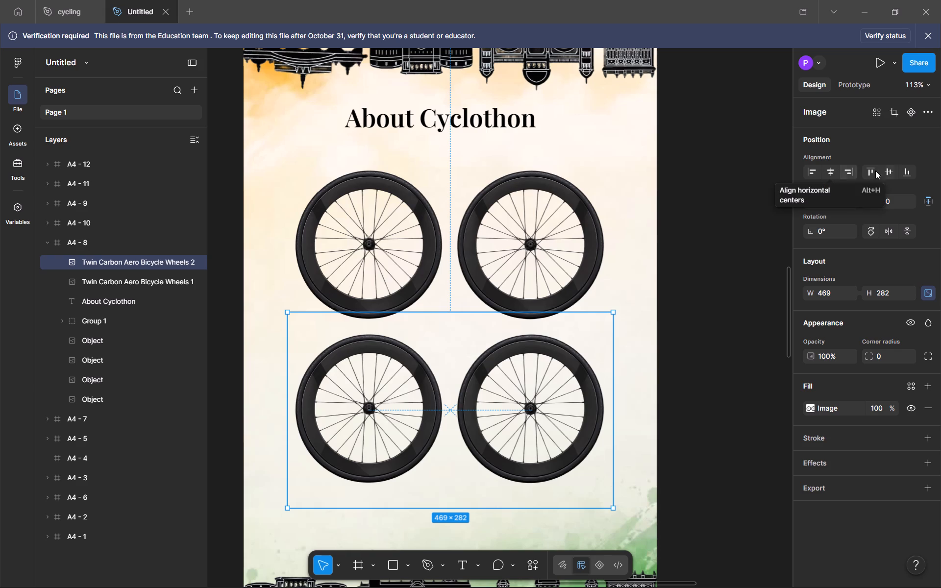
pyautogui.click(731, 307)
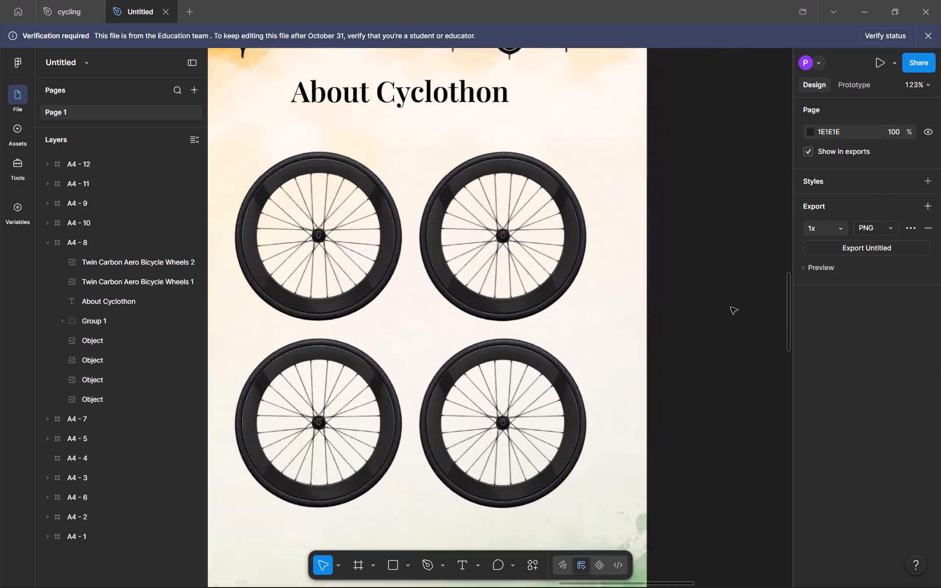
# Draw an ellipse covering the spokes of the upper-left wheel, about 159 × 162 at X 99, Y 221.
pyautogui.hscroll(2, 731, 307)
pyautogui.scroll(1, 731, 307)
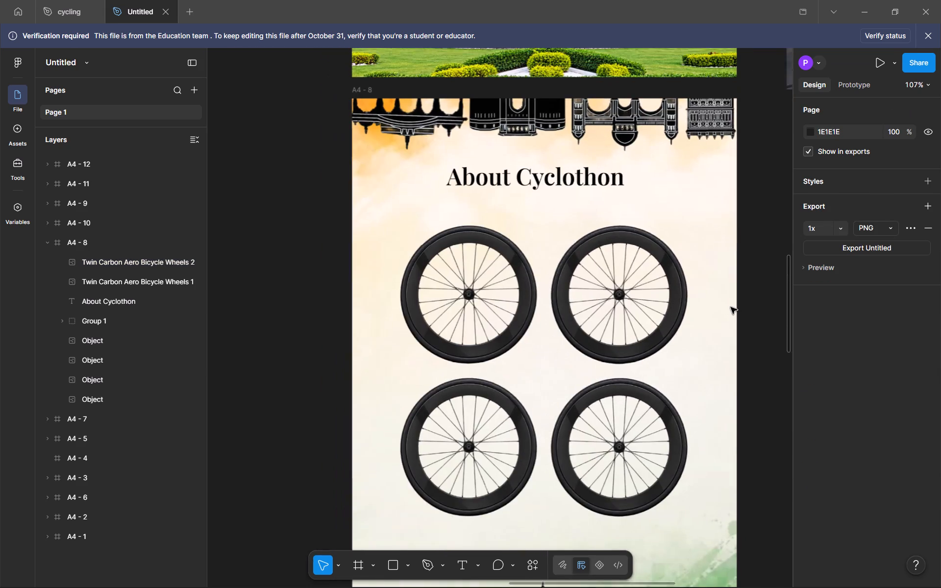
pyautogui.hscroll(-1, 731, 307)
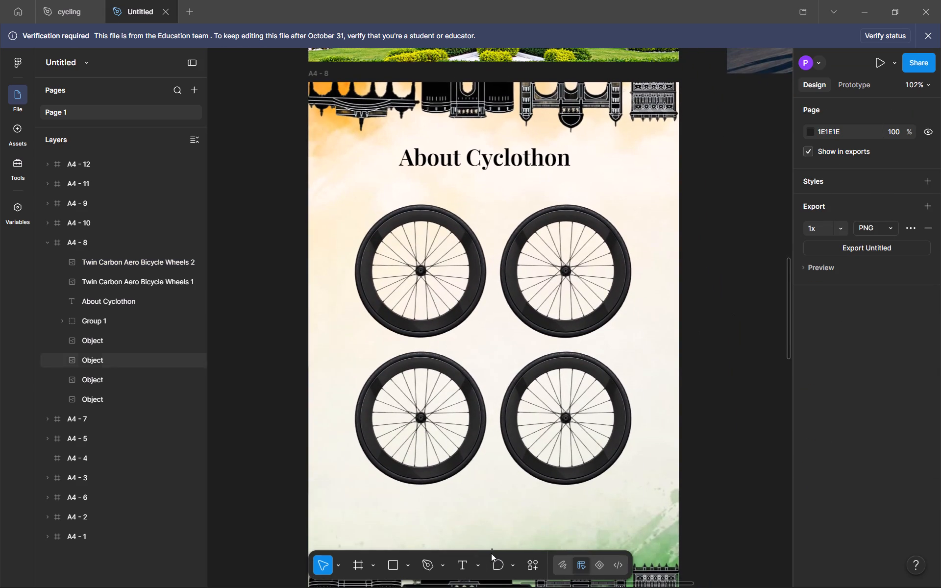
pyautogui.click(407, 568)
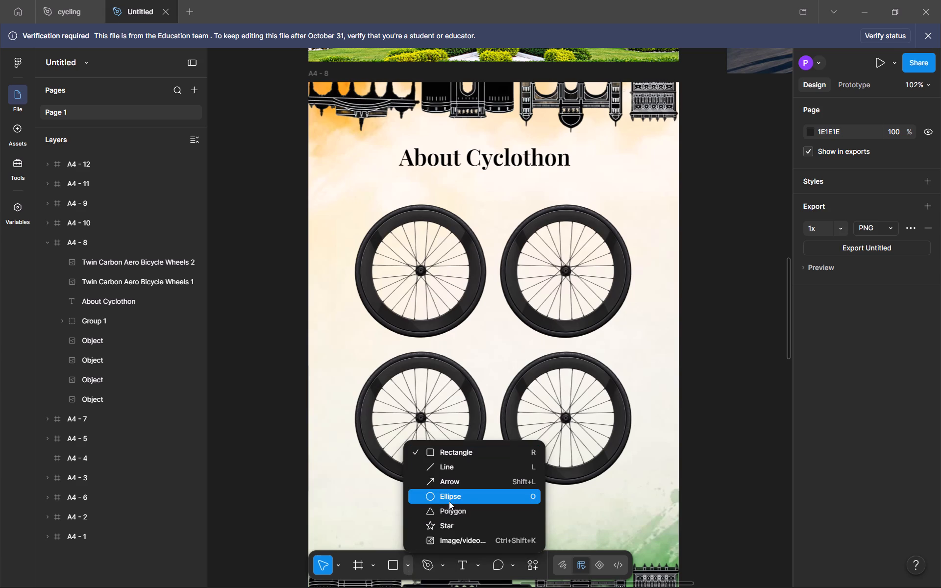
pyautogui.click(449, 501)
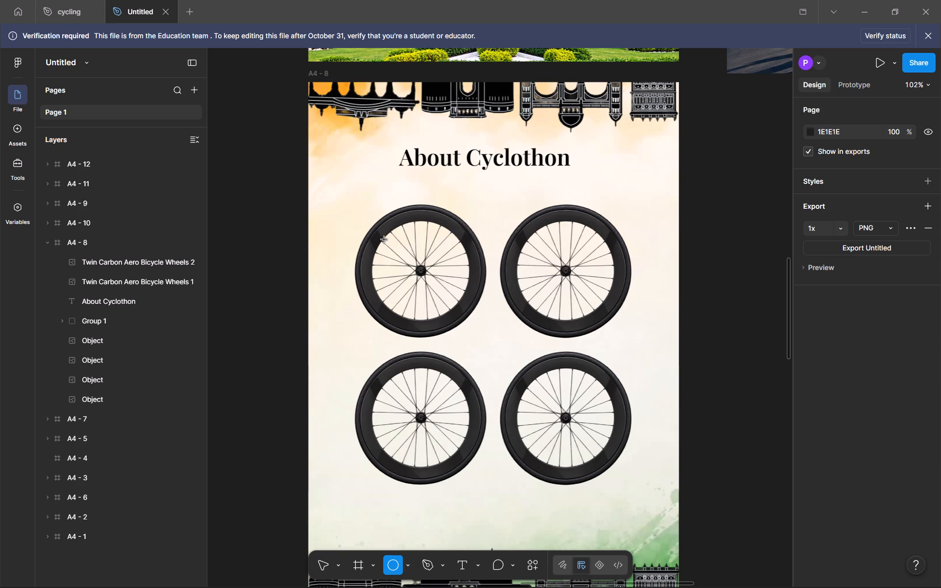
pyautogui.moveTo(383, 237); pyautogui.dragTo(423, 261)
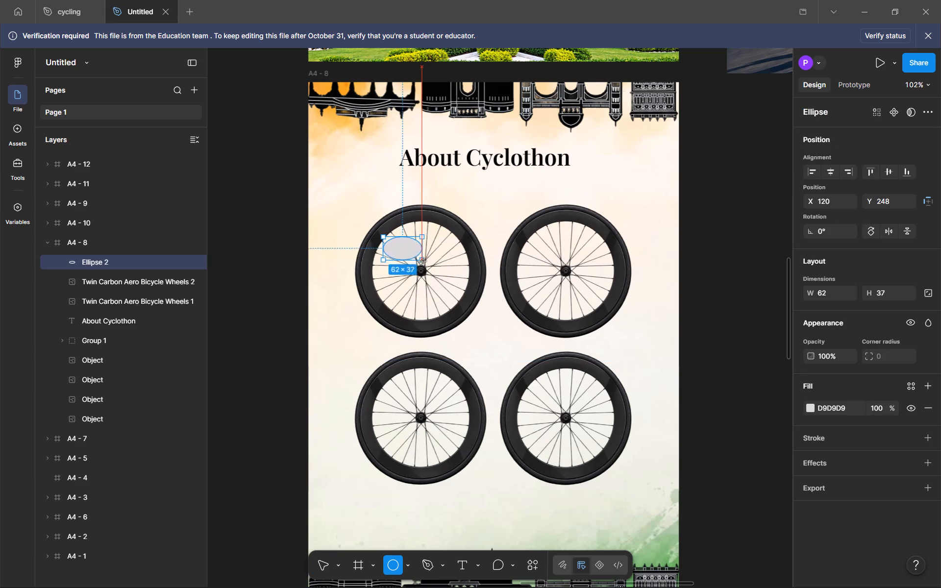
pyautogui.moveTo(423, 261); pyautogui.dragTo(463, 321)
pyautogui.moveTo(463, 278); pyautogui.dragTo(470, 278)
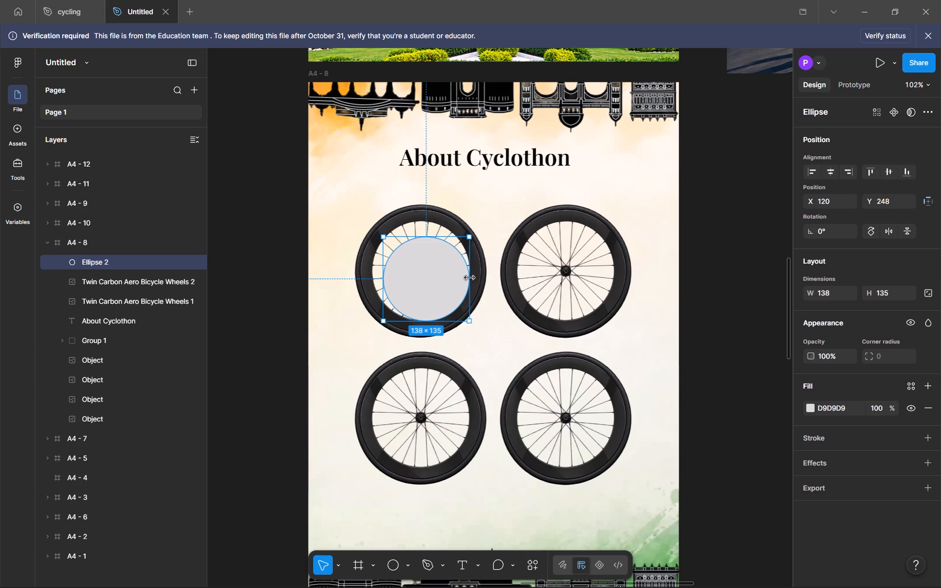
pyautogui.moveTo(470, 278); pyautogui.dragTo(469, 277)
pyautogui.moveTo(421, 236); pyautogui.dragTo(421, 224)
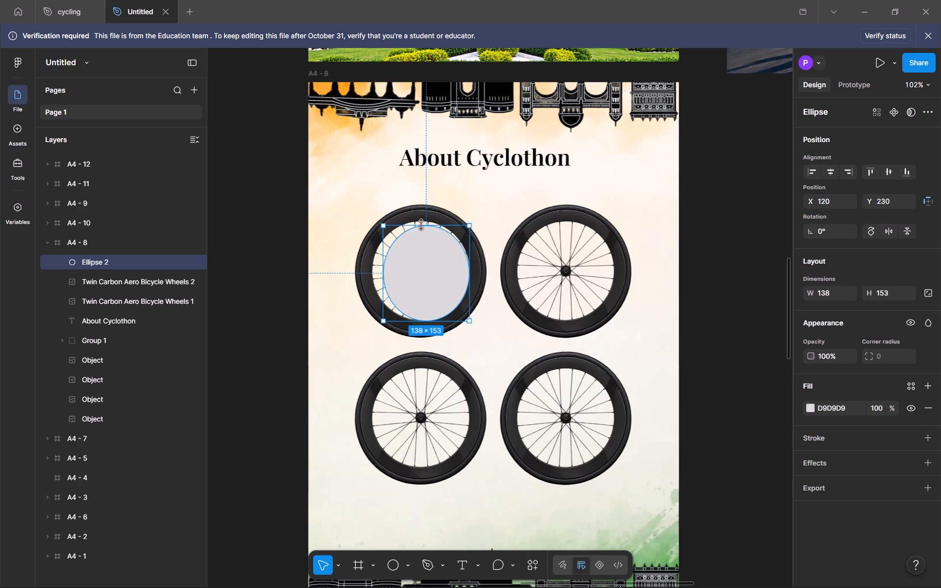
pyautogui.moveTo(421, 224); pyautogui.dragTo(422, 223)
pyautogui.moveTo(380, 270); pyautogui.dragTo(370, 271)
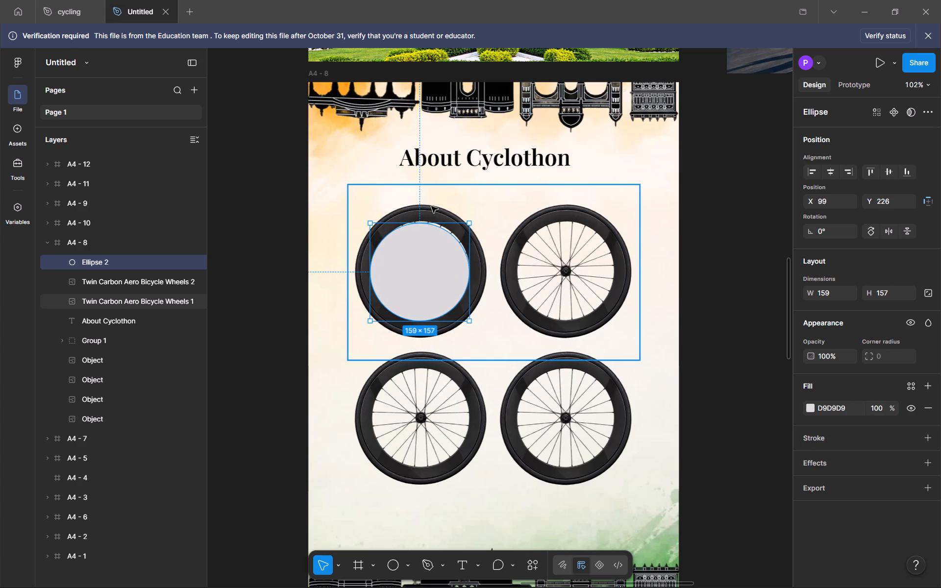
pyautogui.click(423, 220)
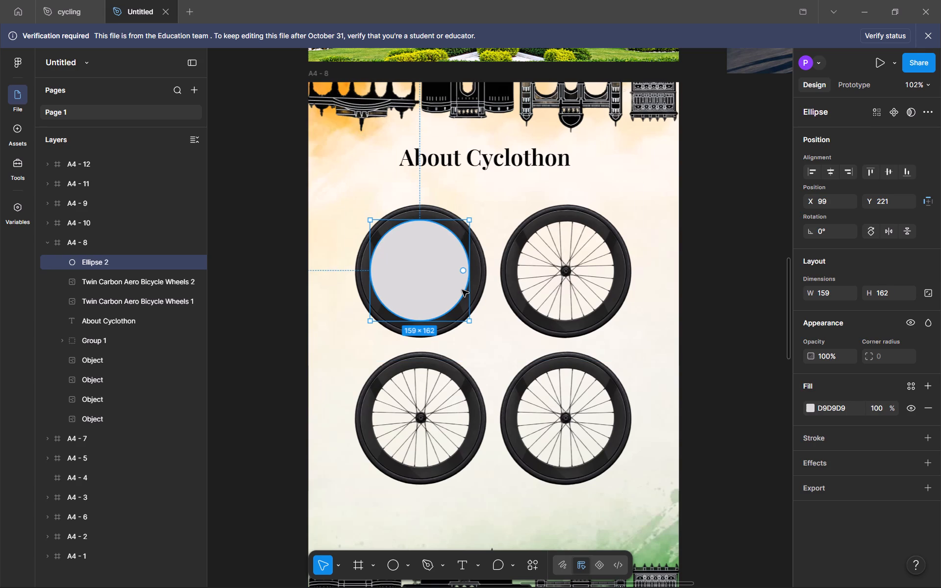
# Duplicate the ellipse over the other three wheels, at about X 334, Y 221, X 100, Y 459 and X 334, Y 459.
pyautogui.hotkey('ctrl', 'c')
pyautogui.hotkey('ctrl', 'v')
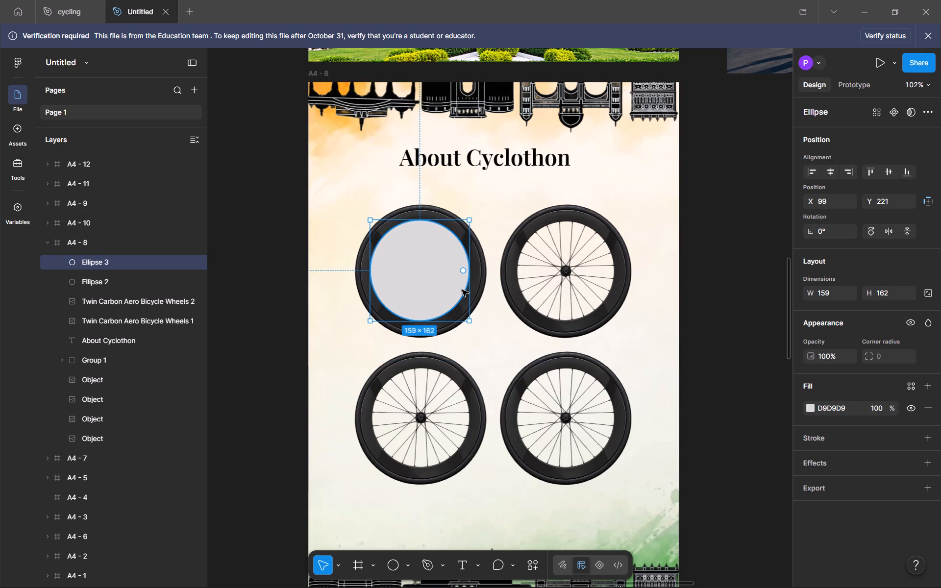
pyautogui.moveTo(446, 290); pyautogui.dragTo(593, 289)
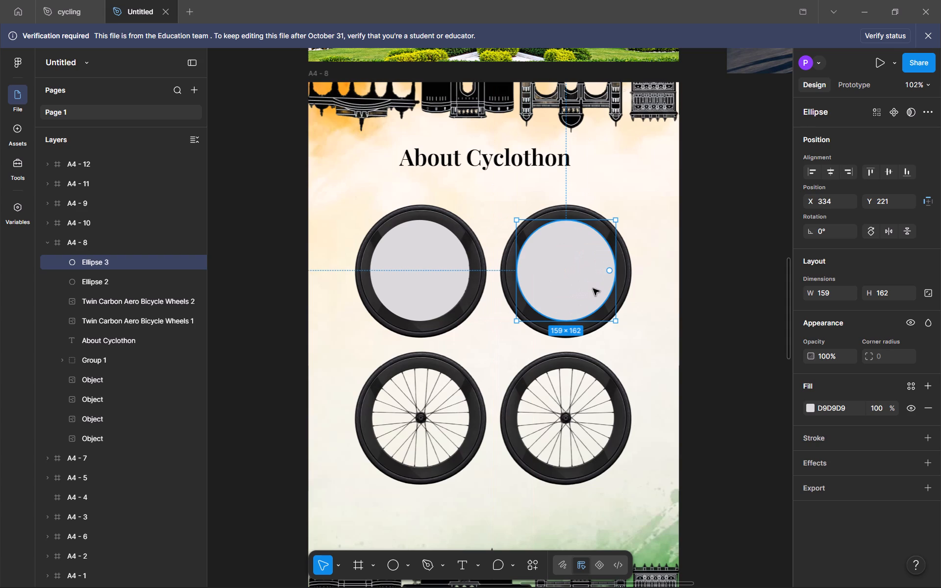
pyautogui.hotkey('ctrl', 'v')
pyautogui.moveTo(428, 297); pyautogui.dragTo(430, 395)
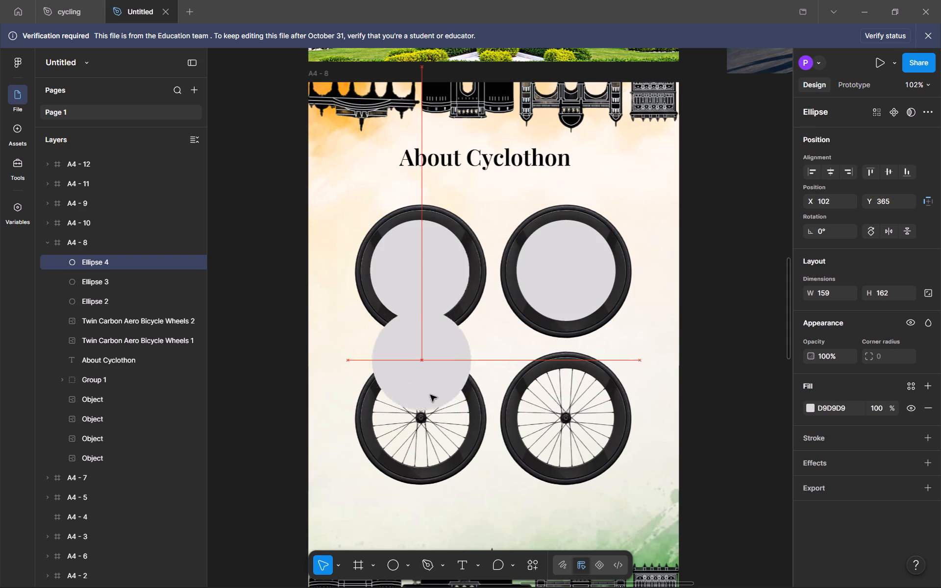
pyautogui.moveTo(430, 395); pyautogui.dragTo(428, 443)
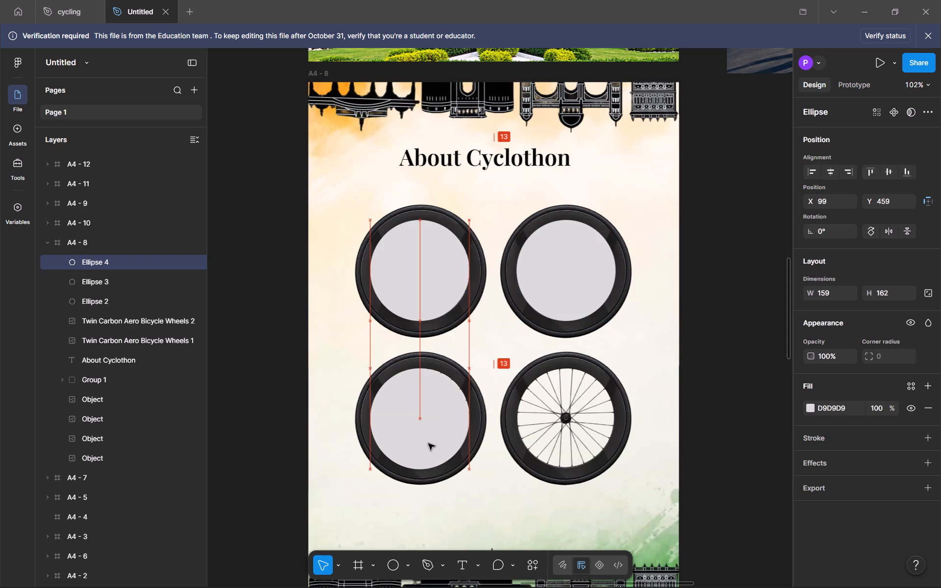
pyautogui.moveTo(428, 443); pyautogui.dragTo(429, 443)
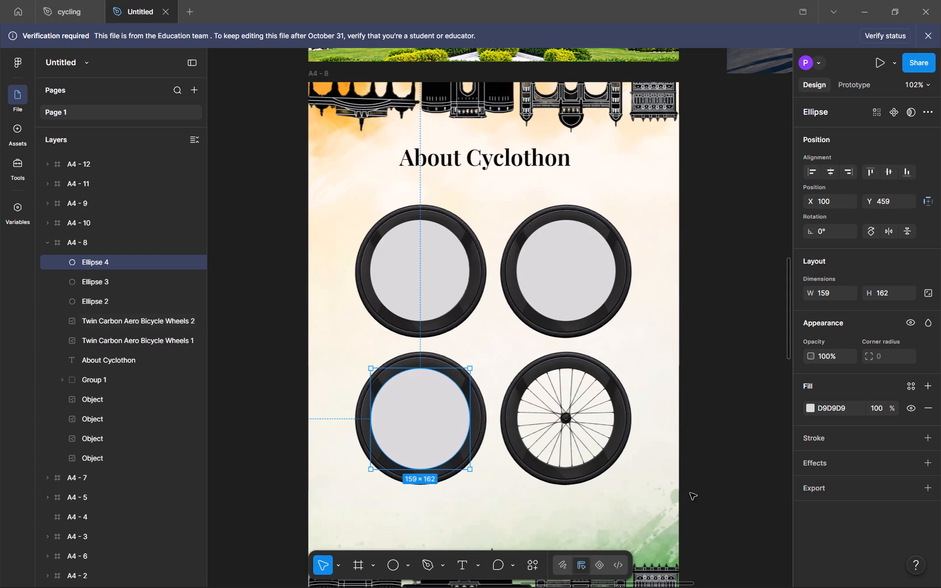
pyautogui.hotkey('ctrl', 'v')
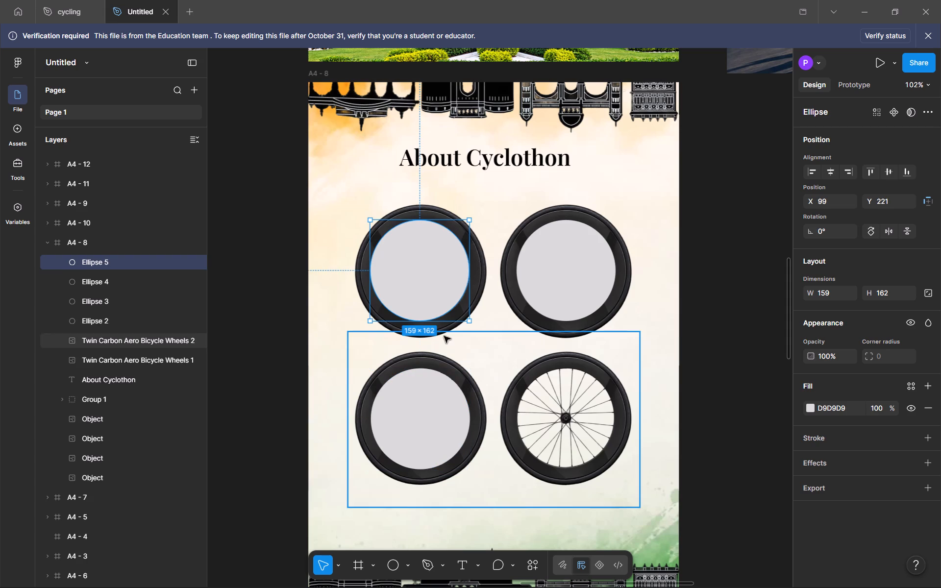
pyautogui.moveTo(433, 280); pyautogui.dragTo(578, 429)
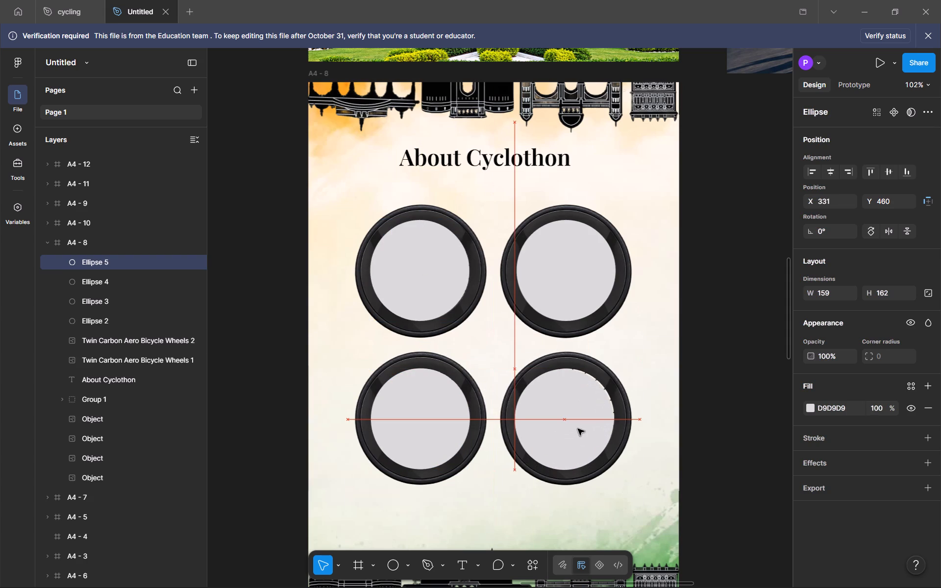
pyautogui.moveTo(578, 429); pyautogui.dragTo(581, 428)
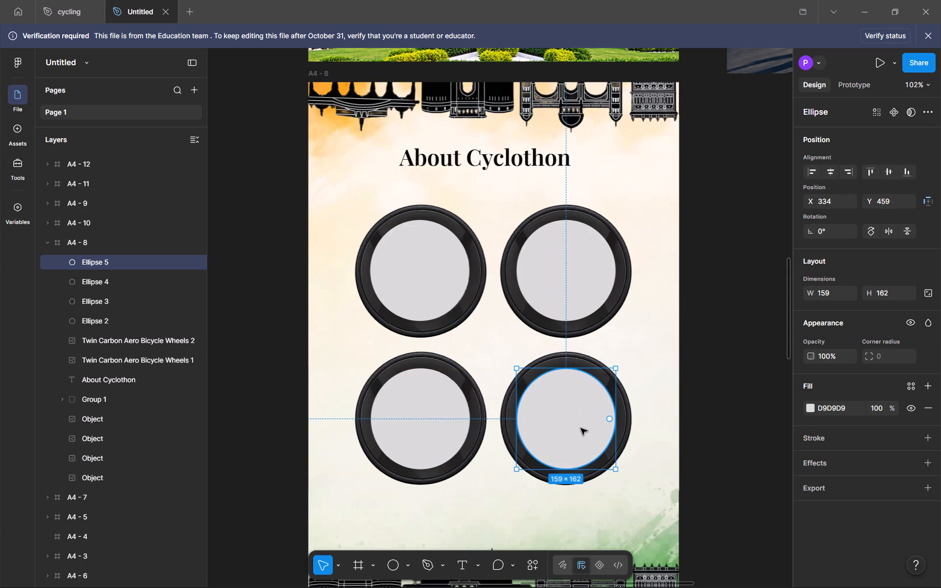
# Group the two lower ellipses with the lower wheels image.
pyautogui.keyDown('shift'); pyautogui.click(423, 416); pyautogui.keyUp('shift')
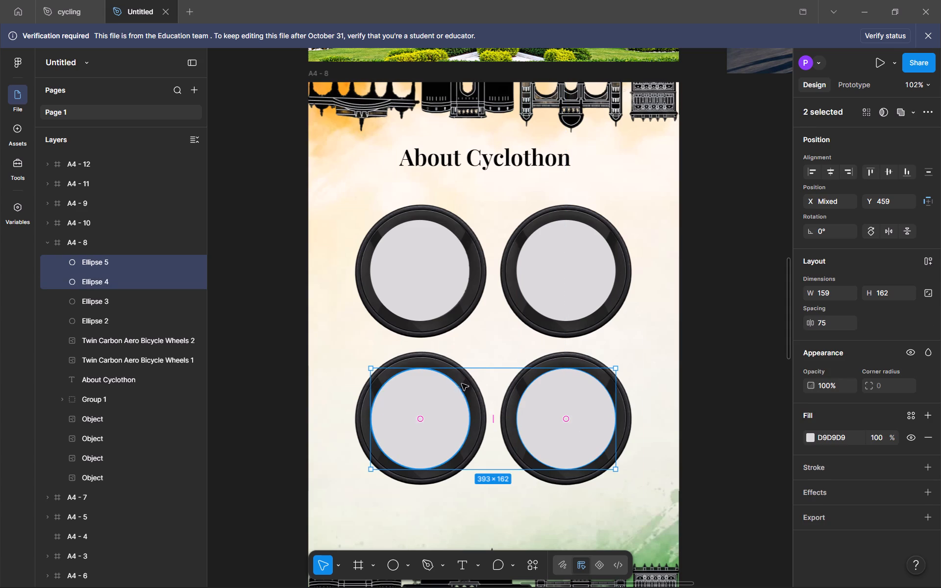
pyautogui.keyDown('shift'); pyautogui.click(485, 364); pyautogui.keyUp('shift')
pyautogui.keyDown('shift'); pyautogui.click(472, 348); pyautogui.keyUp('shift')
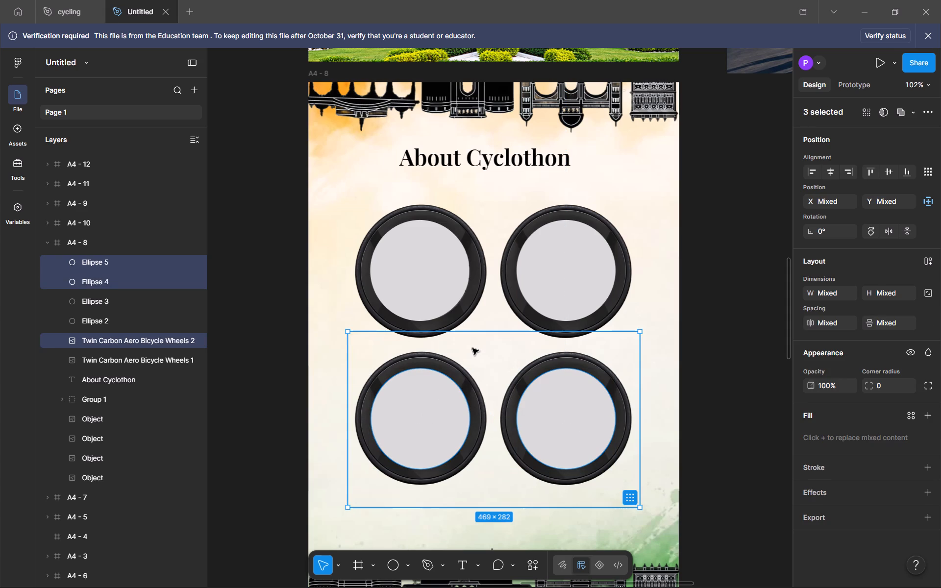
pyautogui.hotkey('ctrl', 'g')
# Group the two upper ellipses with the upper wheels image.
pyautogui.click(426, 294)
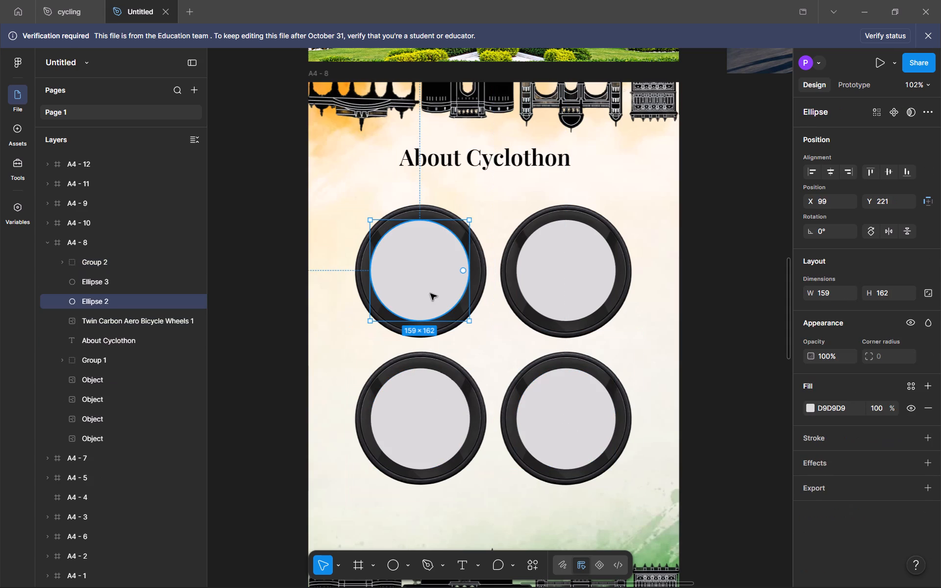
pyautogui.keyDown('shift'); pyautogui.click(560, 270); pyautogui.keyUp('shift')
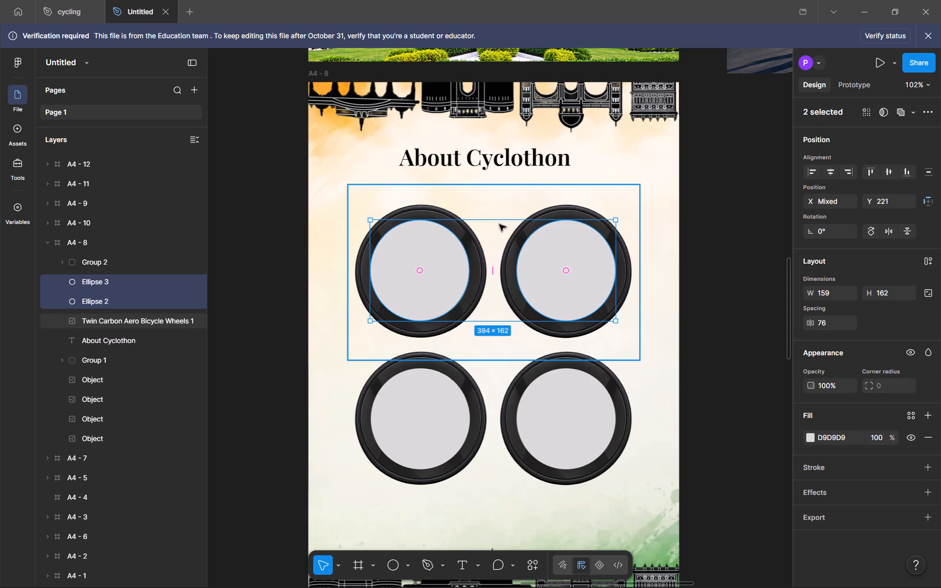
pyautogui.keyDown('shift'); pyautogui.click(505, 205); pyautogui.keyUp('shift')
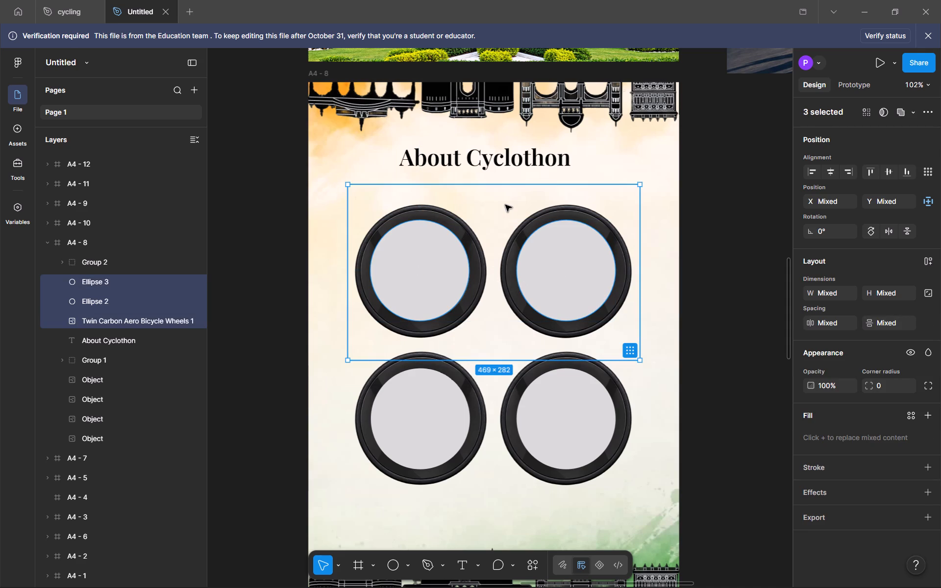
pyautogui.hotkey('ctrl', 'g')
# Space out the two wheel groups vertically, moving the lower one to X 63, Y 456 and the upper one to X 63, Y 174.
pyautogui.click(531, 444)
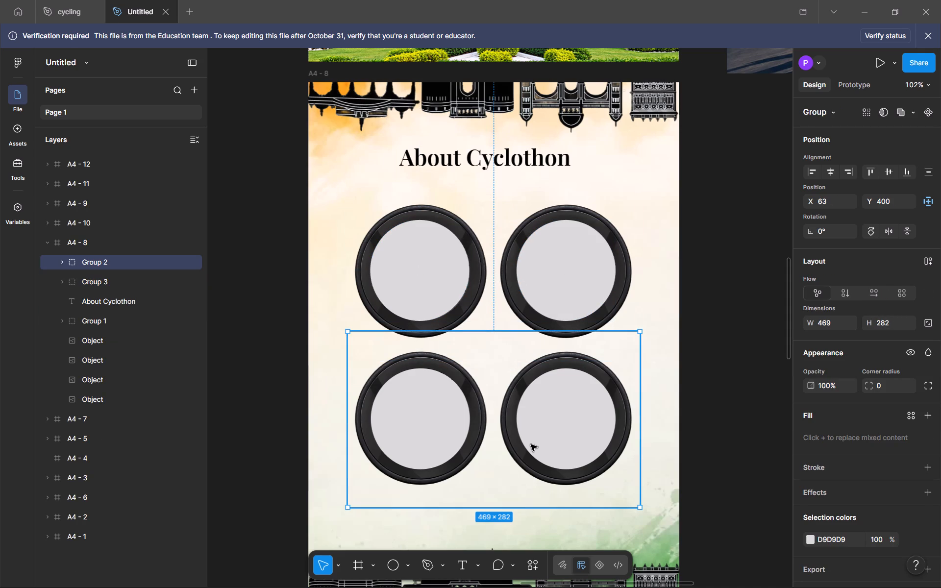
pyautogui.moveTo(531, 444); pyautogui.dragTo(531, 476)
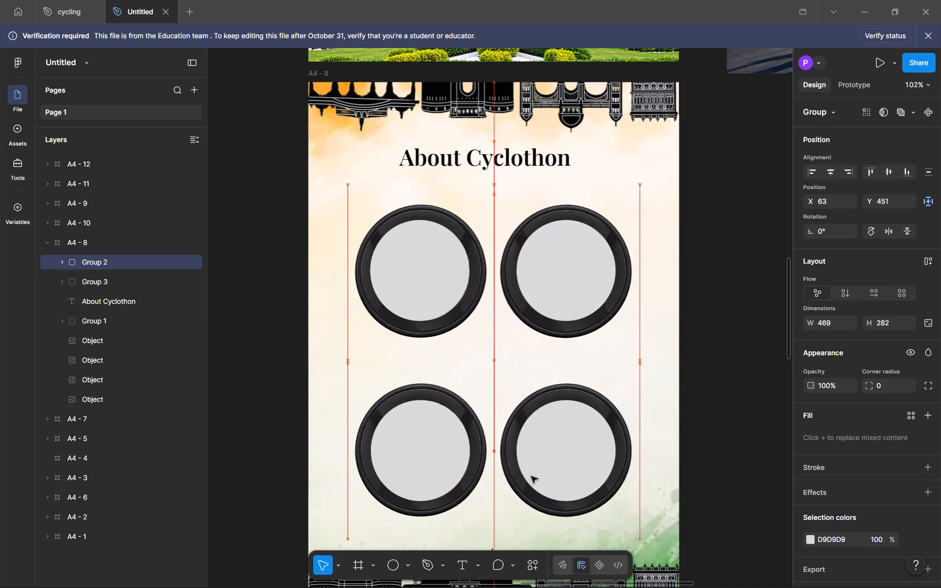
pyautogui.moveTo(531, 476); pyautogui.dragTo(531, 479)
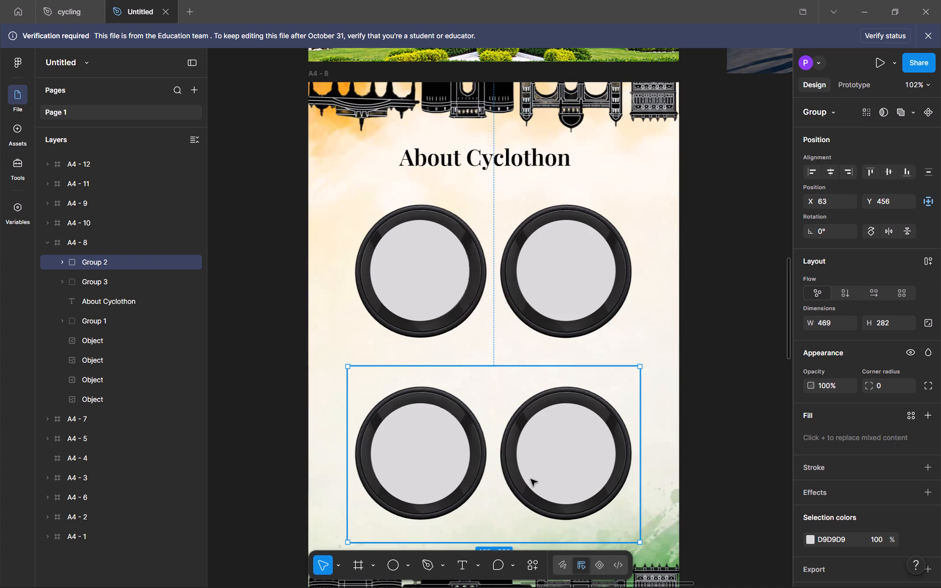
pyautogui.moveTo(548, 315); pyautogui.dragTo(550, 322)
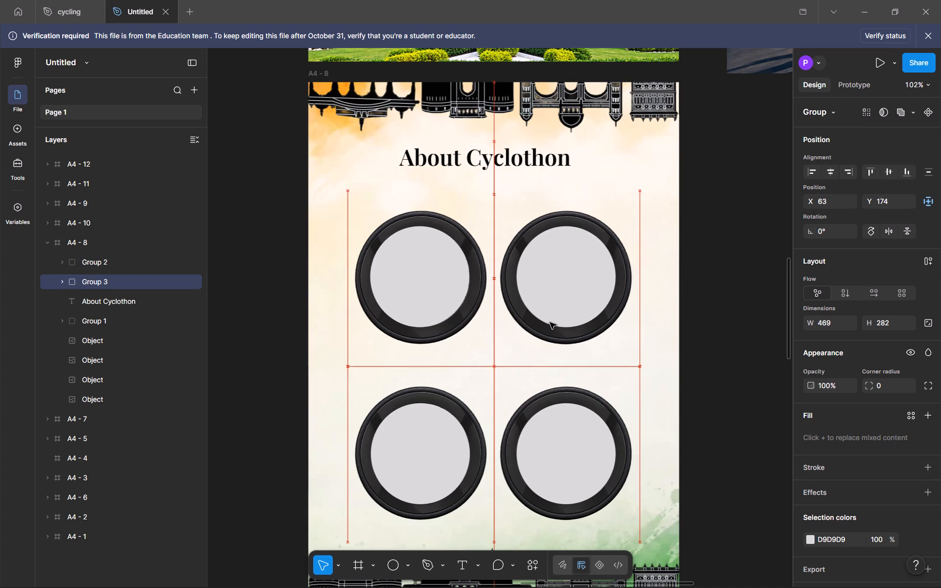
pyautogui.moveTo(550, 322); pyautogui.dragTo(548, 322)
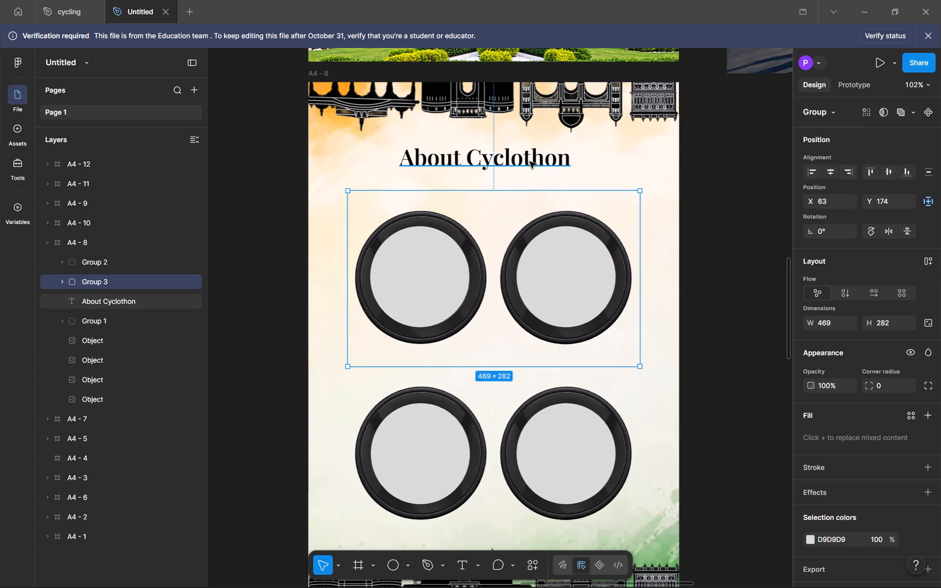
# Move the "About Cyclothon" heading up to about X 151, Y 82.
pyautogui.moveTo(530, 162); pyautogui.dragTo(541, 151)
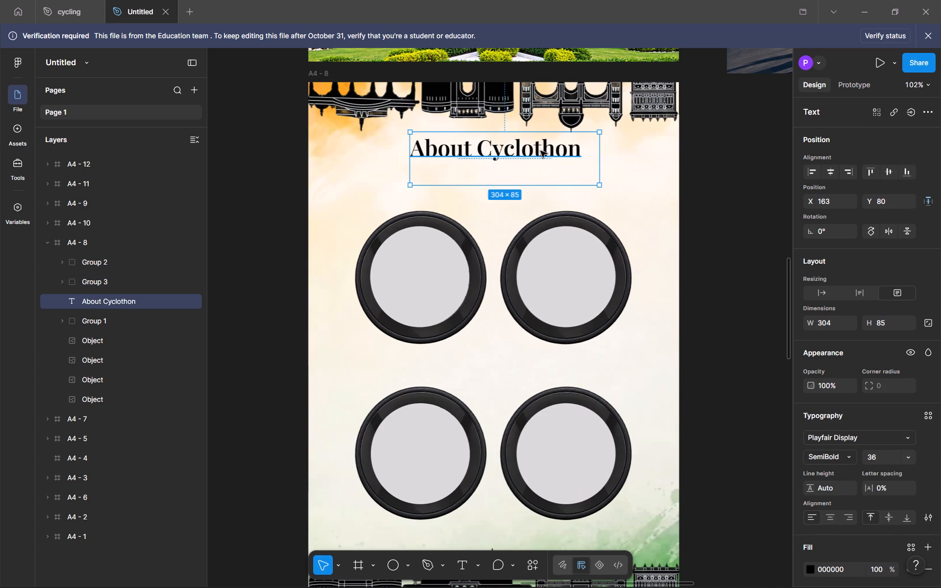
pyautogui.moveTo(540, 151); pyautogui.dragTo(535, 151)
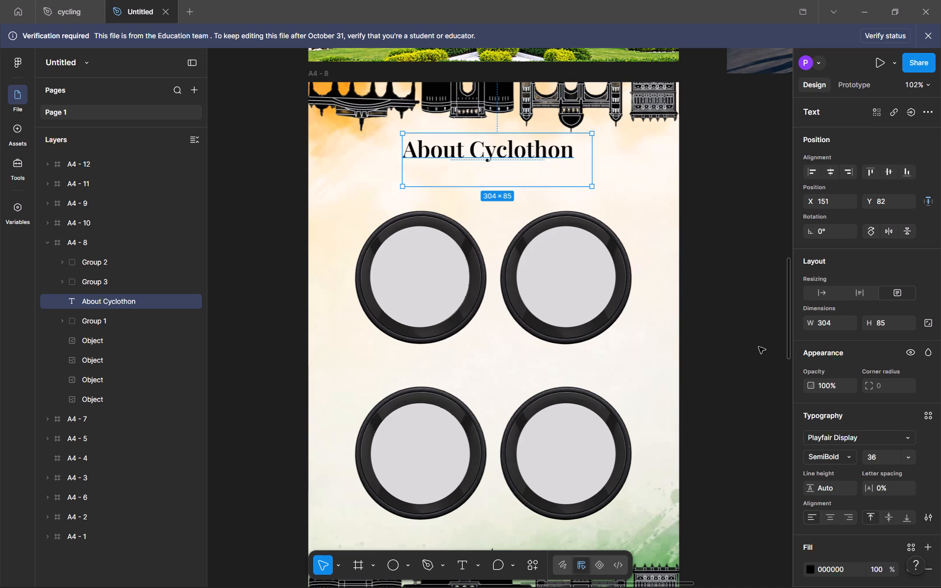
pyautogui.click(759, 347)
pyautogui.hscroll(-1, 759, 347)
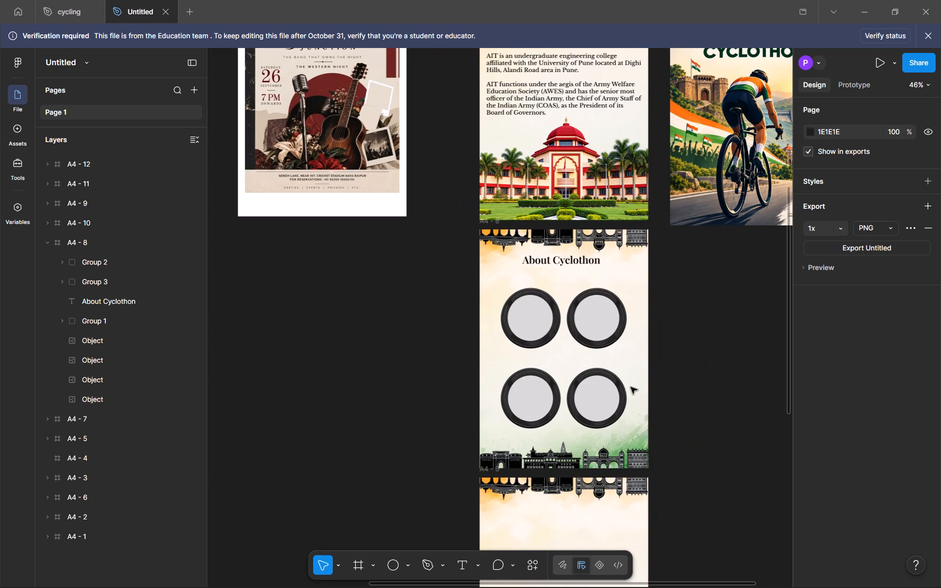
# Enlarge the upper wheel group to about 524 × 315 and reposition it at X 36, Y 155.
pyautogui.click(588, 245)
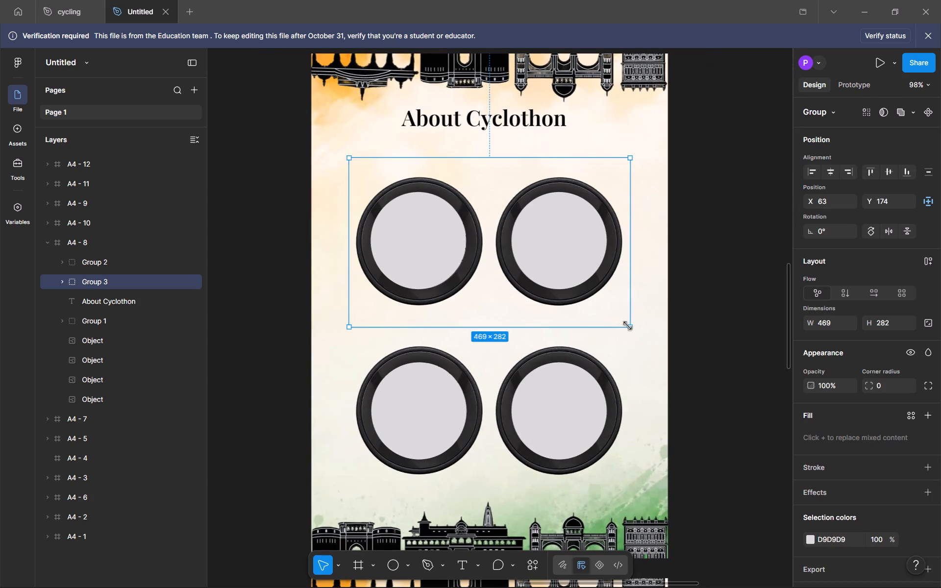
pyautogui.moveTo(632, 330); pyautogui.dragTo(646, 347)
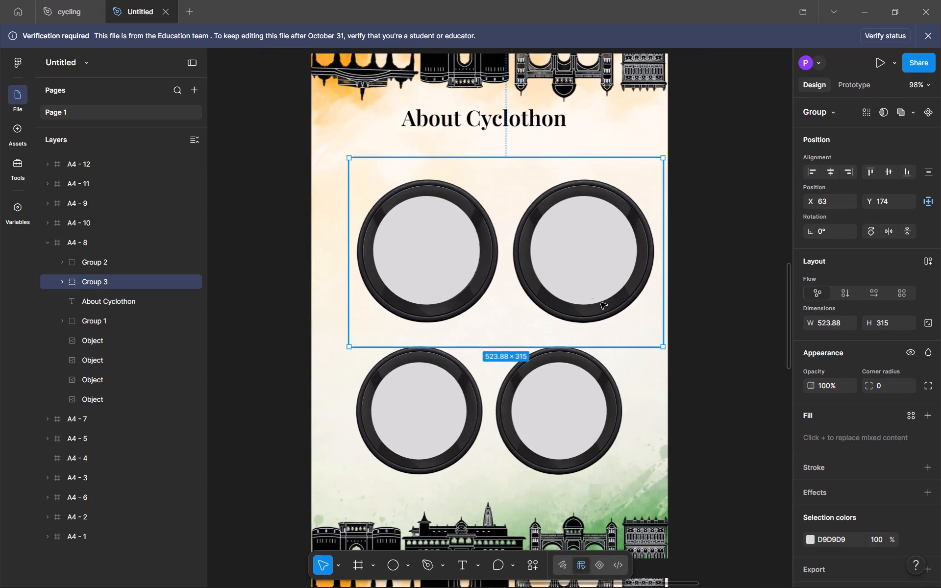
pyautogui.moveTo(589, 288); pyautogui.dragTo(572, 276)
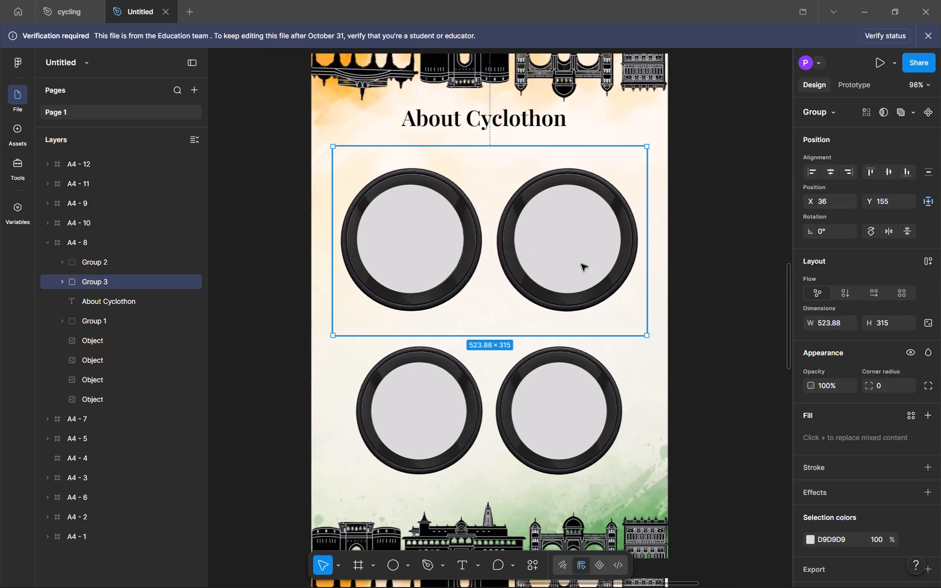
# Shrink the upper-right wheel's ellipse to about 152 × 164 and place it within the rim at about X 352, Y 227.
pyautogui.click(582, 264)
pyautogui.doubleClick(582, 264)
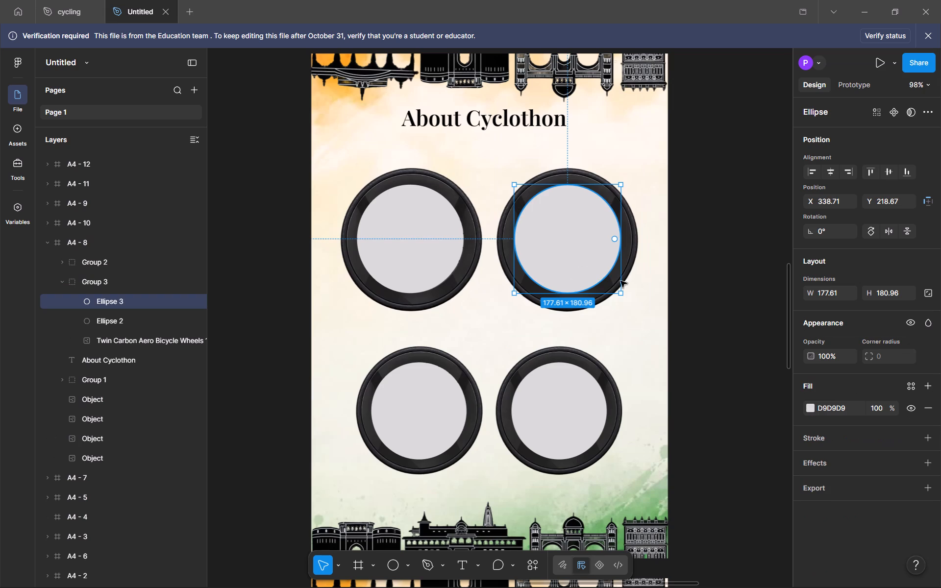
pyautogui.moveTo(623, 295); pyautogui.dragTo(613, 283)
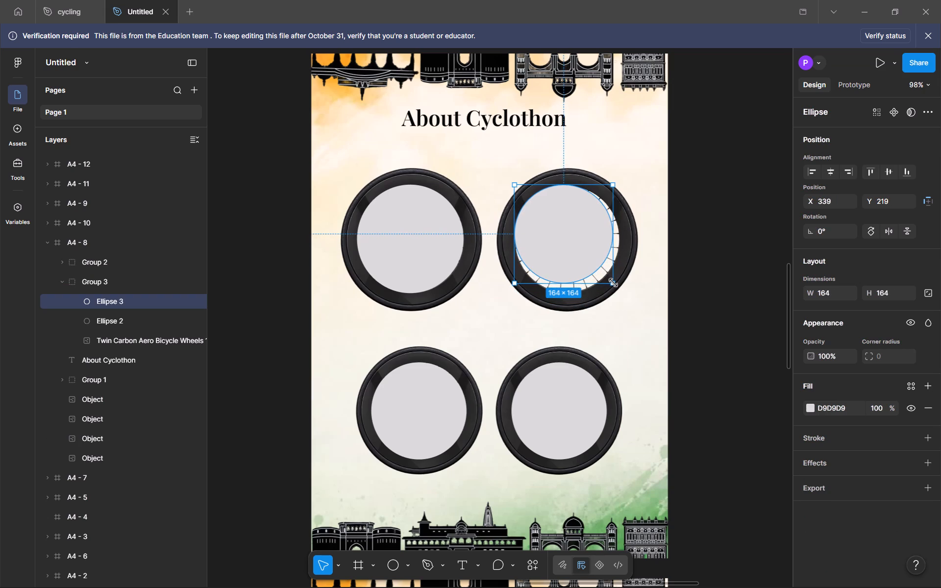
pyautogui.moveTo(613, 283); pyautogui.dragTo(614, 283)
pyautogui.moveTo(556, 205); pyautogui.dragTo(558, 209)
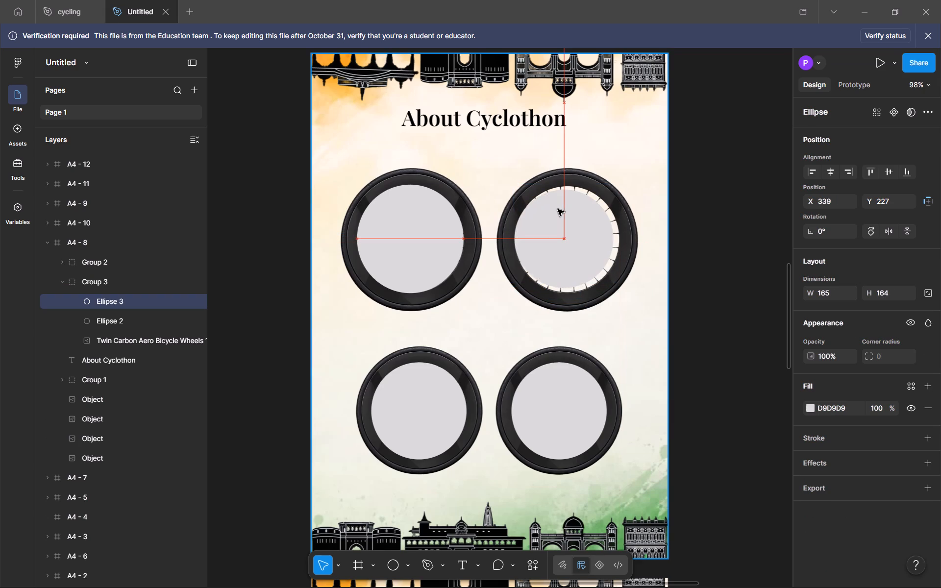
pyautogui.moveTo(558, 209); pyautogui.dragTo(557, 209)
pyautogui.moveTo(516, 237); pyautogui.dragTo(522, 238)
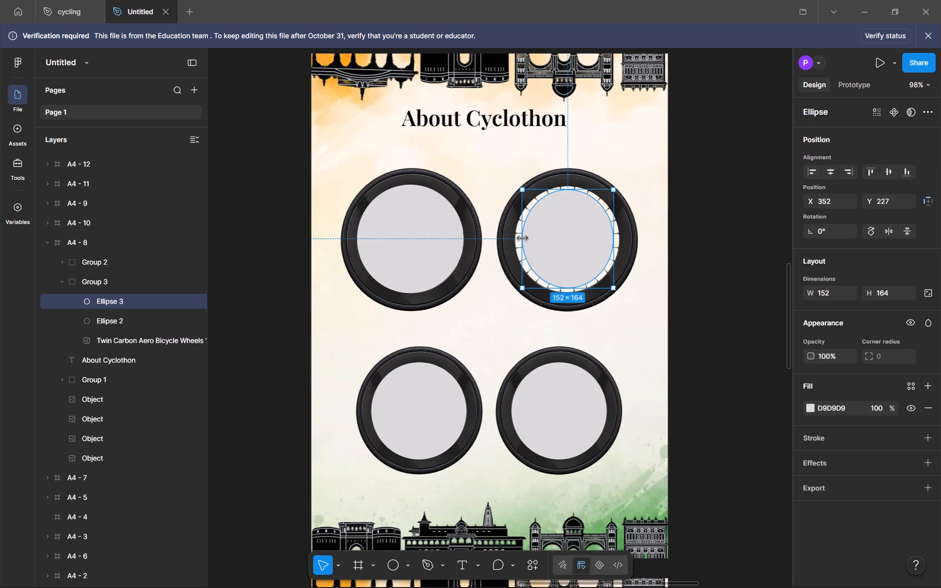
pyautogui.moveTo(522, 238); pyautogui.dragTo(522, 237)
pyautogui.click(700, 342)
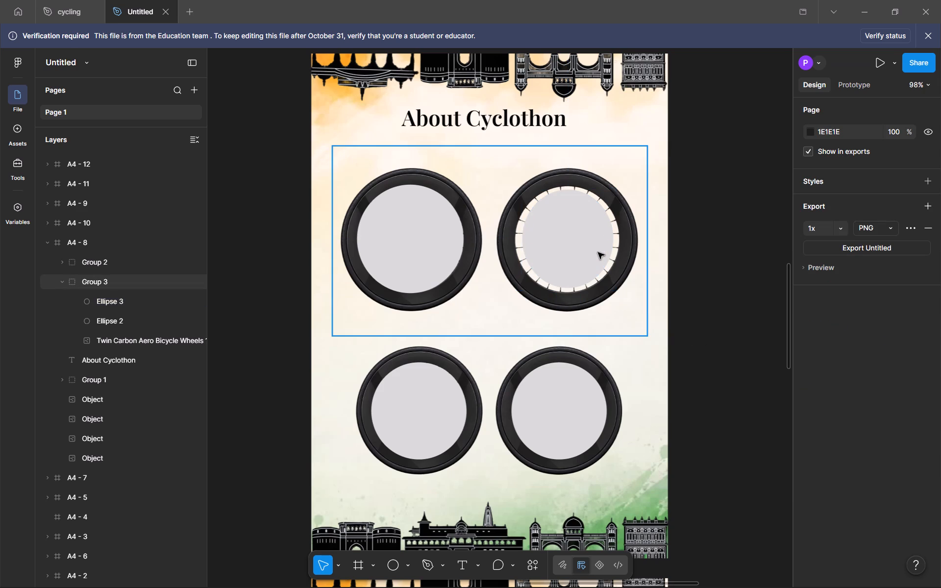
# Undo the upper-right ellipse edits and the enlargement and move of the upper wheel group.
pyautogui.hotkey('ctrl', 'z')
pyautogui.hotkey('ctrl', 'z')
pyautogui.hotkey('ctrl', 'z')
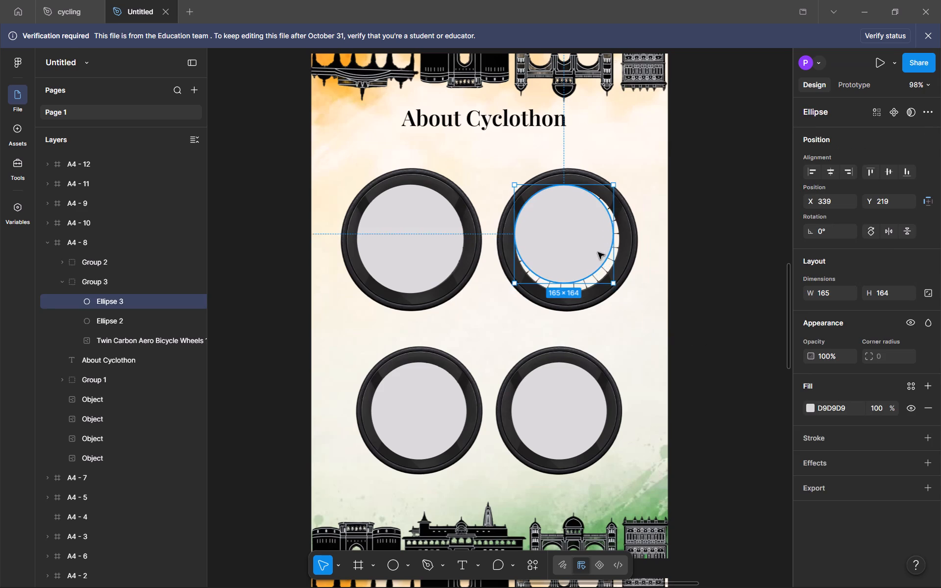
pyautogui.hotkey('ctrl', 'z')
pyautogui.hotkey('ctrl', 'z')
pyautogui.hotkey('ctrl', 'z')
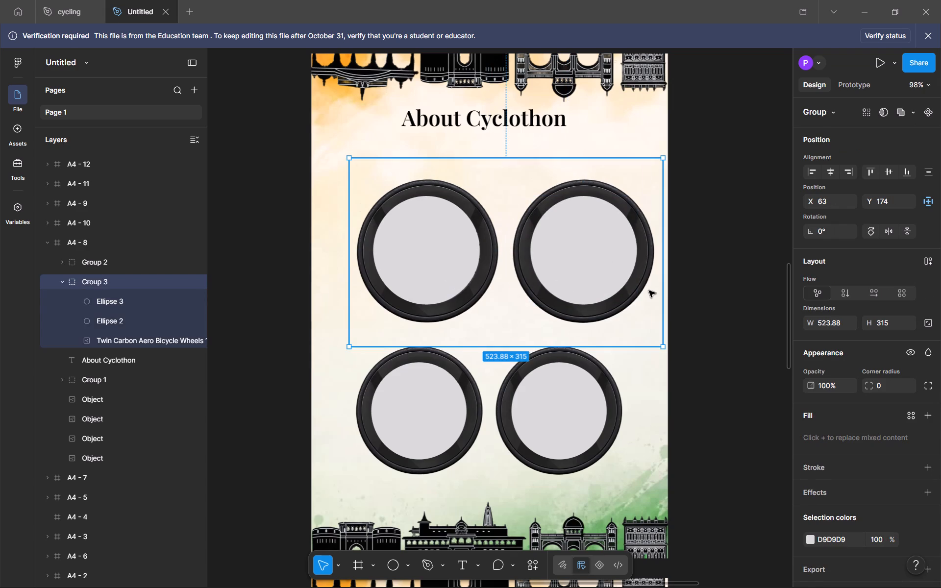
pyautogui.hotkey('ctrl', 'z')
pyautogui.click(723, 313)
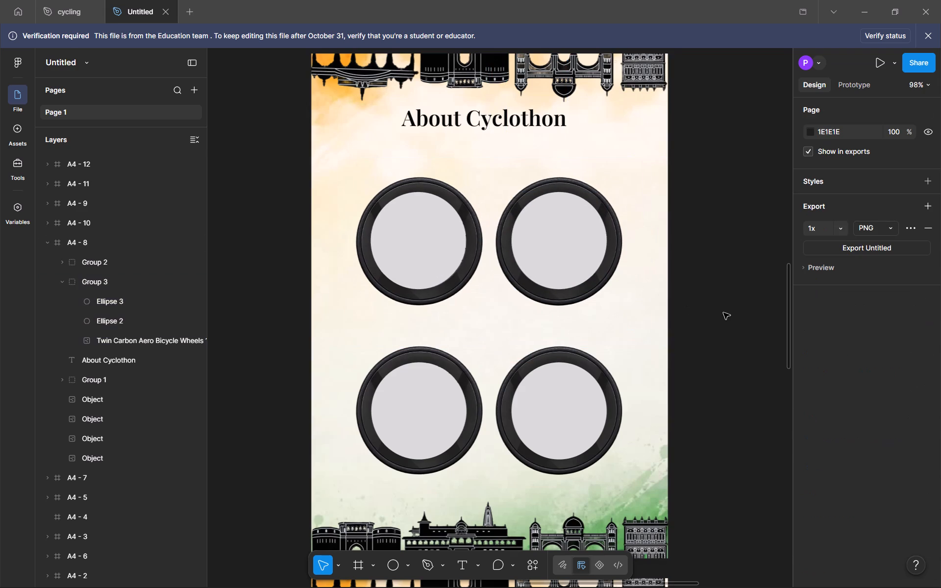
pyautogui.scroll(3, 723, 313)
pyautogui.scroll(-1, 723, 313)
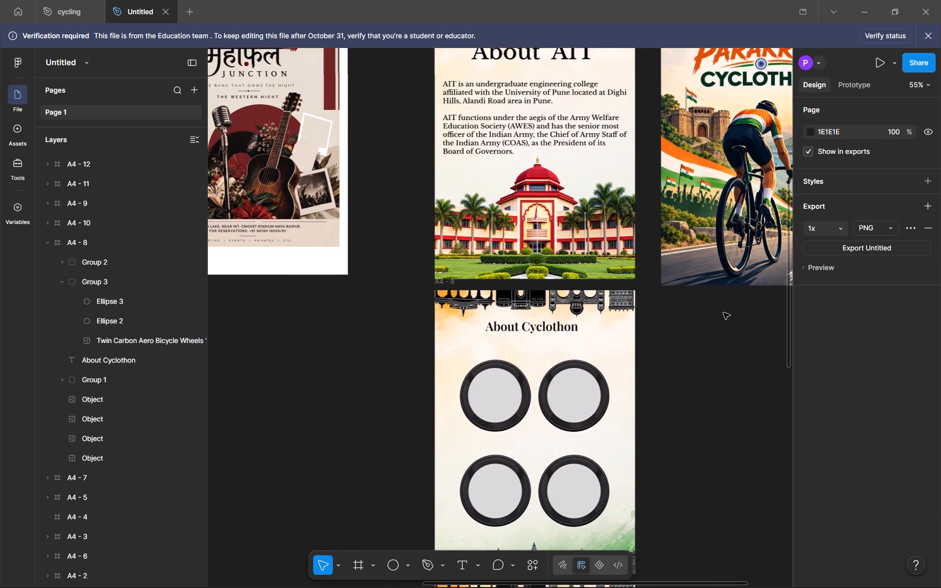
pyautogui.scroll(-1, 723, 313)
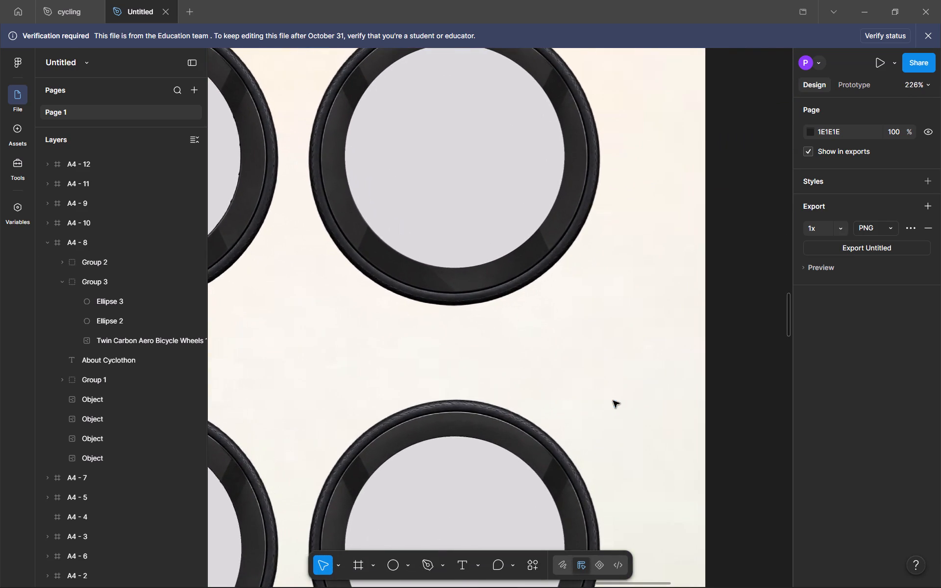
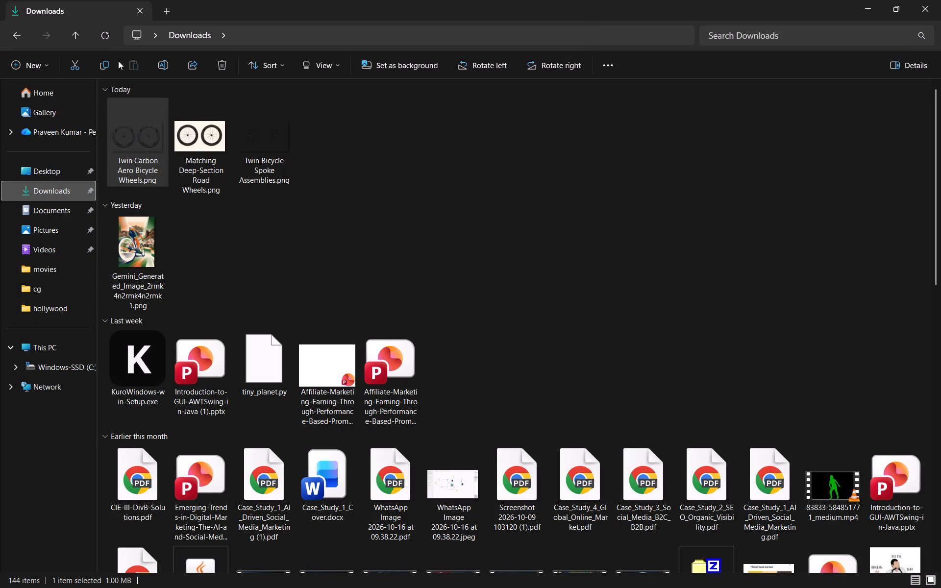
pyautogui.click(103, 35)
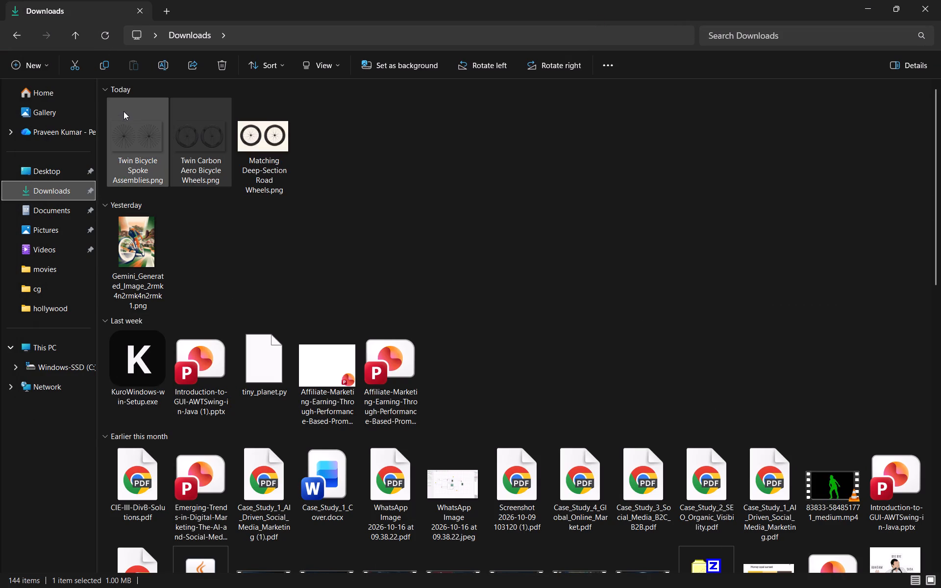
pyautogui.moveTo(130, 118); pyautogui.dragTo(149, 142)
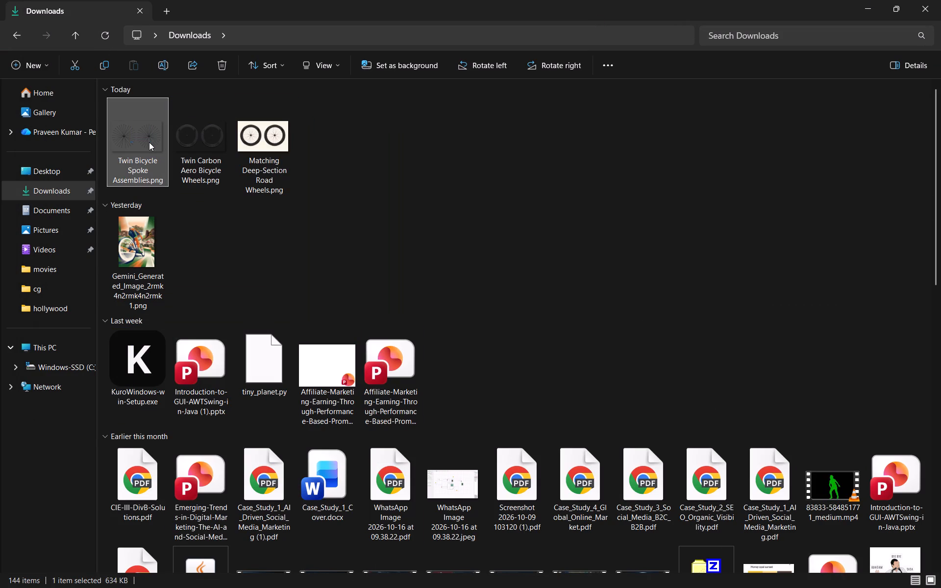
pyautogui.moveTo(149, 142); pyautogui.dragTo(574, 571)
pyautogui.scroll(2, 319, 491)
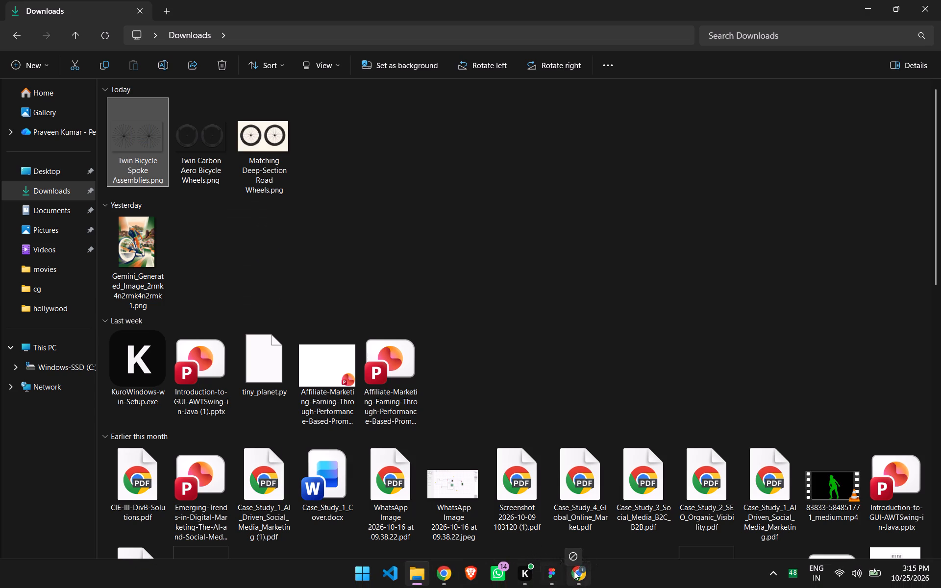
pyautogui.moveTo(574, 571); pyautogui.dragTo(525, 403)
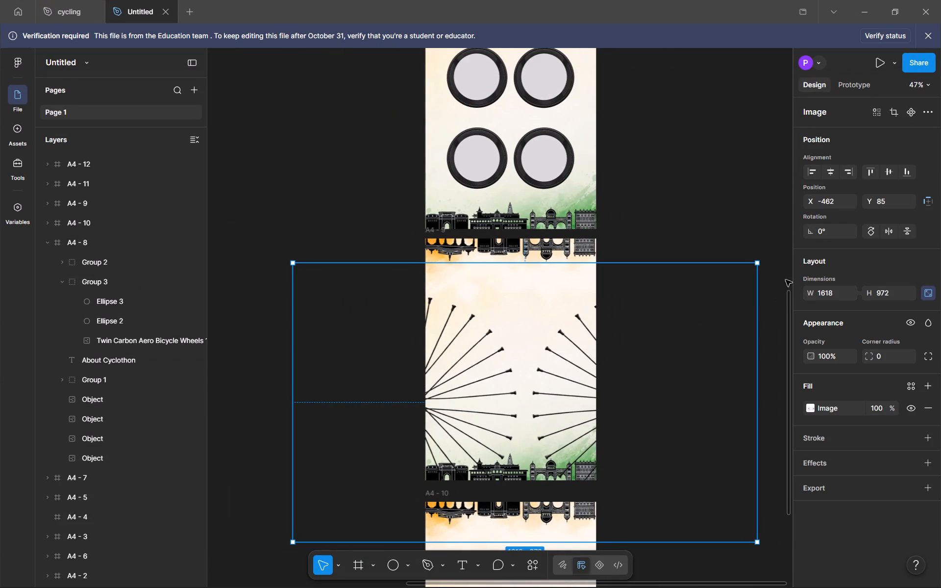
# Move the spokes image onto A4 - 8, scaled to about 369 × 222, with its right-hand spokes centred in the upper-right wheel.
pyautogui.moveTo(759, 267); pyautogui.dragTo(410, 438)
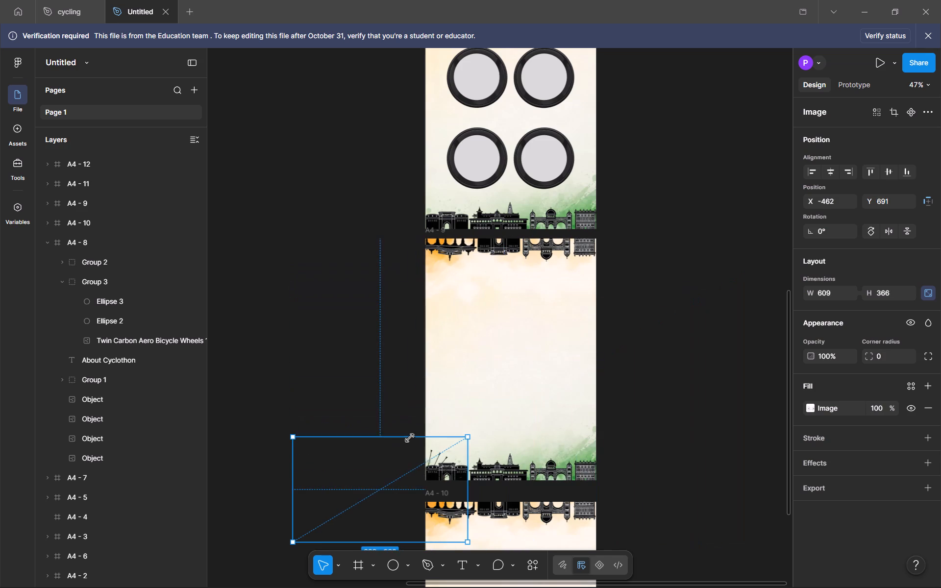
pyautogui.moveTo(410, 438); pyautogui.dragTo(410, 438)
pyautogui.moveTo(407, 464); pyautogui.dragTo(526, 107)
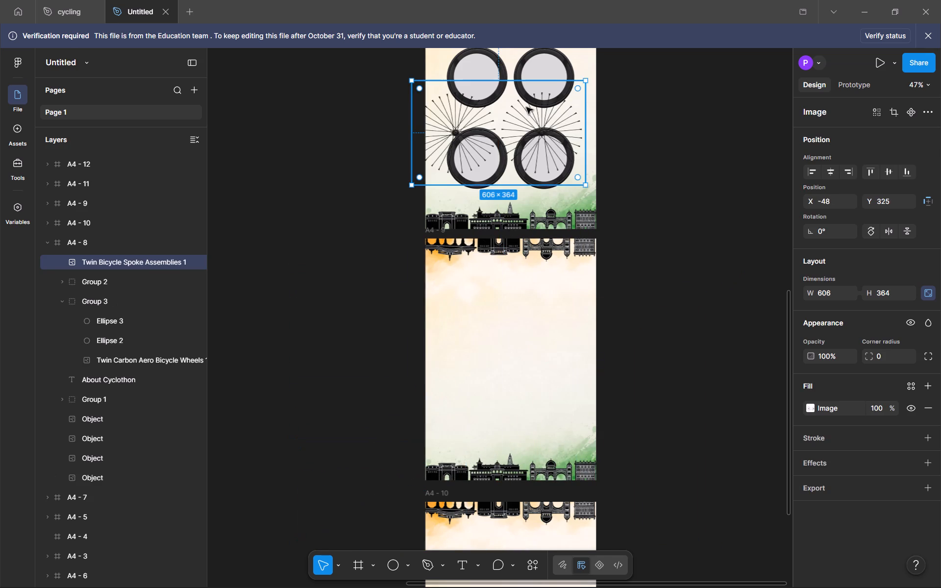
pyautogui.scroll(1, 526, 107)
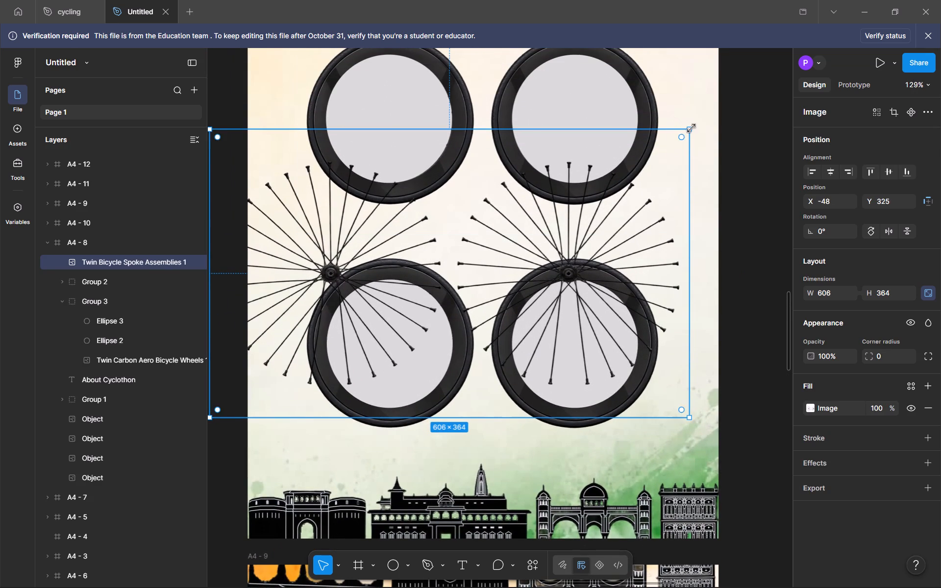
pyautogui.moveTo(692, 129); pyautogui.dragTo(402, 280)
pyautogui.moveTo(370, 331); pyautogui.dragTo(463, 204)
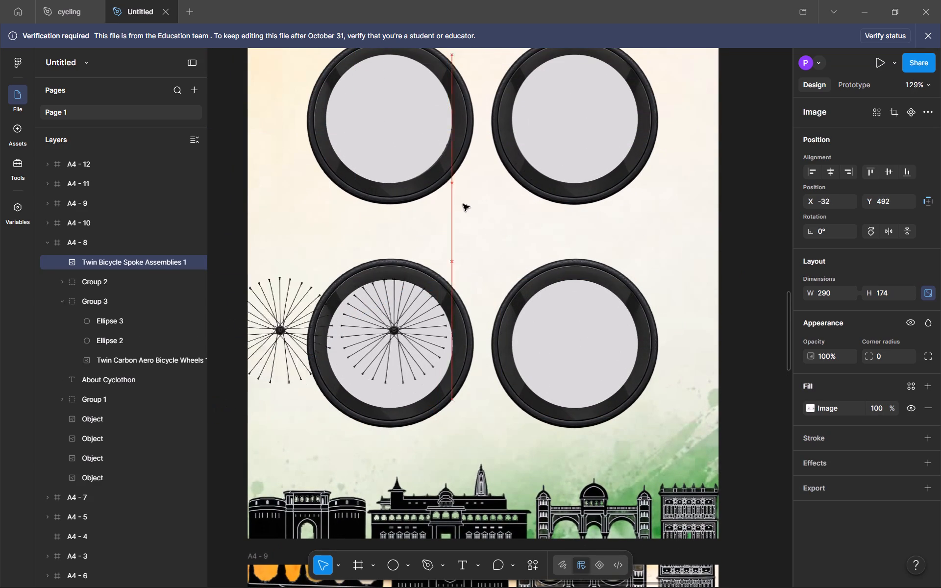
pyautogui.moveTo(463, 204); pyautogui.dragTo(507, 96)
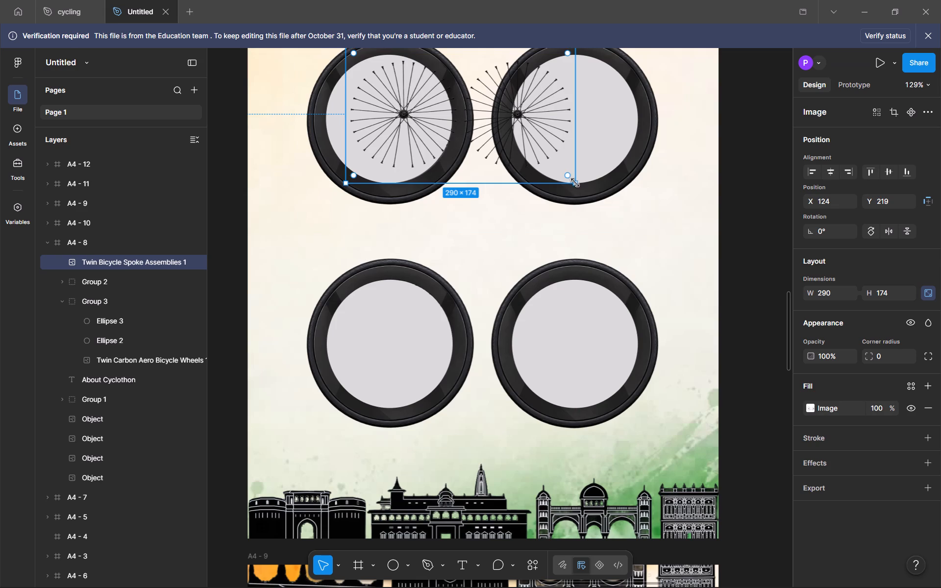
pyautogui.moveTo(575, 183); pyautogui.dragTo(637, 197)
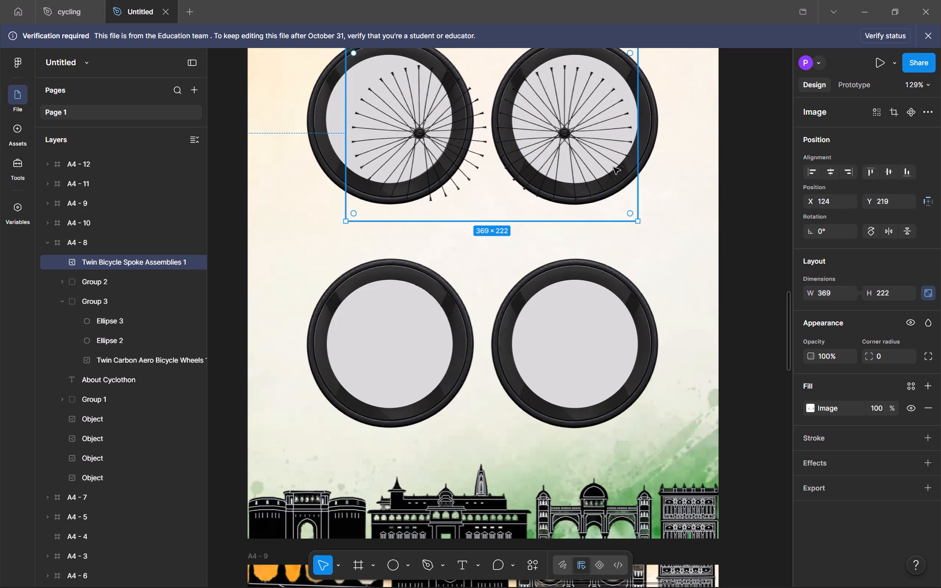
pyautogui.moveTo(614, 168); pyautogui.dragTo(626, 154)
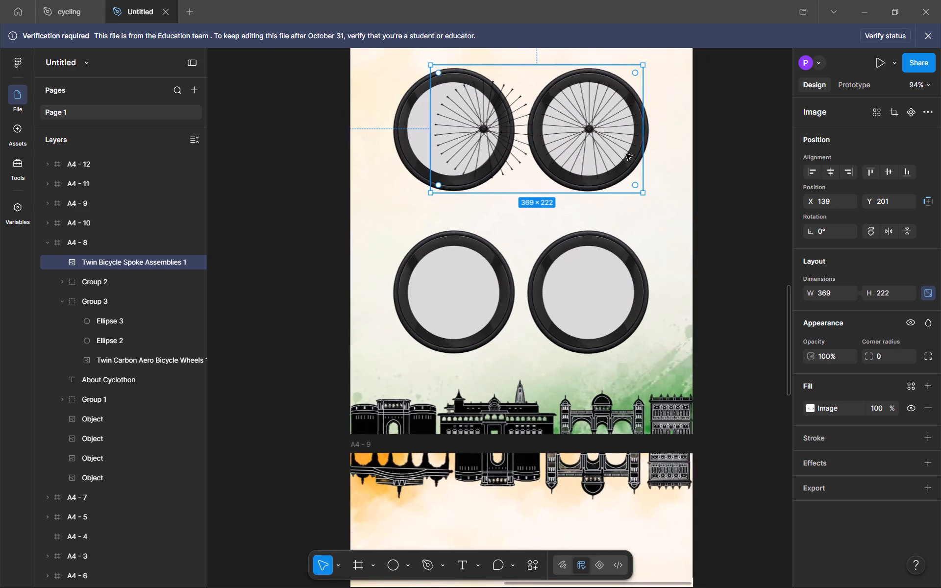
# Crop the spokes image to about 185 × 196, keeping only the right-hand spokes over the upper-right wheel.
pyautogui.scroll(1, 626, 154)
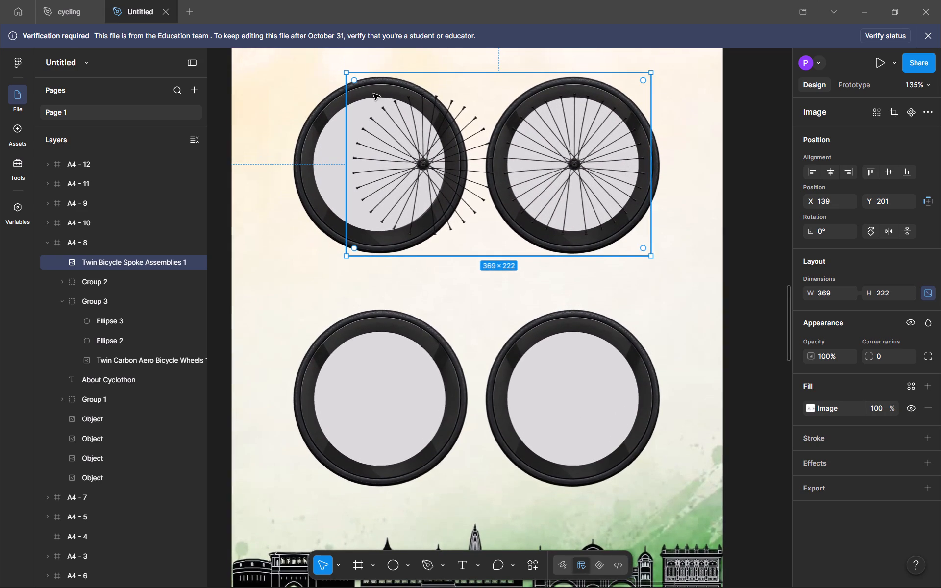
pyautogui.click(650, 73)
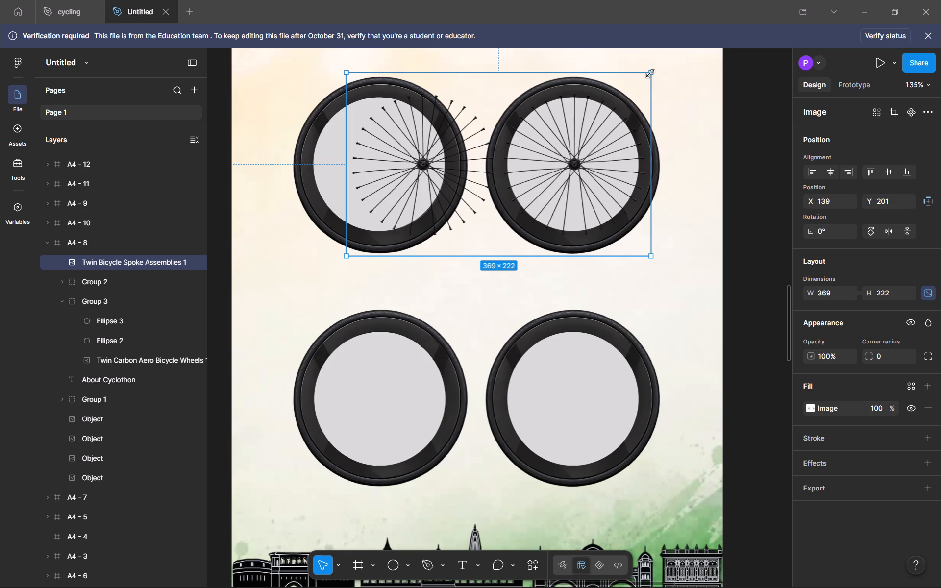
pyautogui.doubleClick(575, 163)
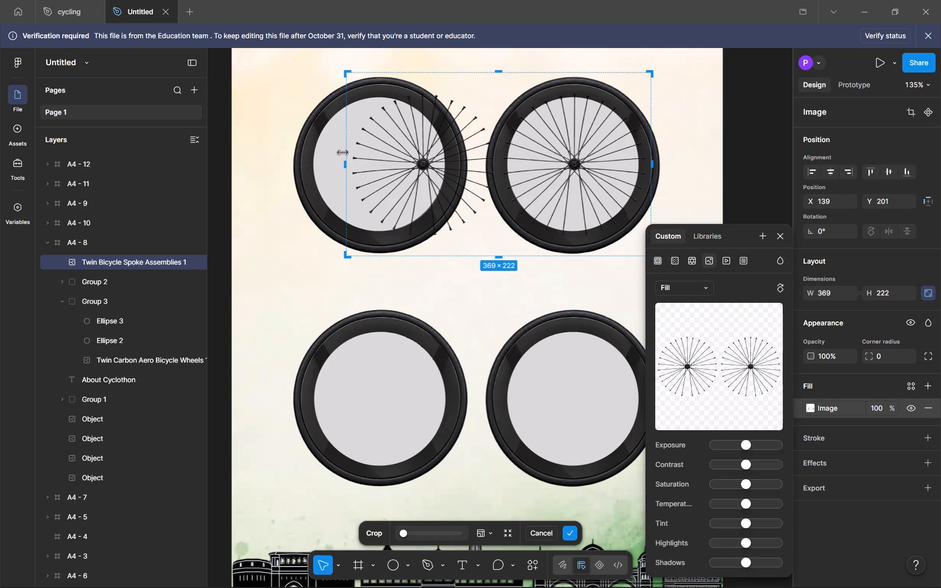
pyautogui.moveTo(345, 165); pyautogui.dragTo(497, 162)
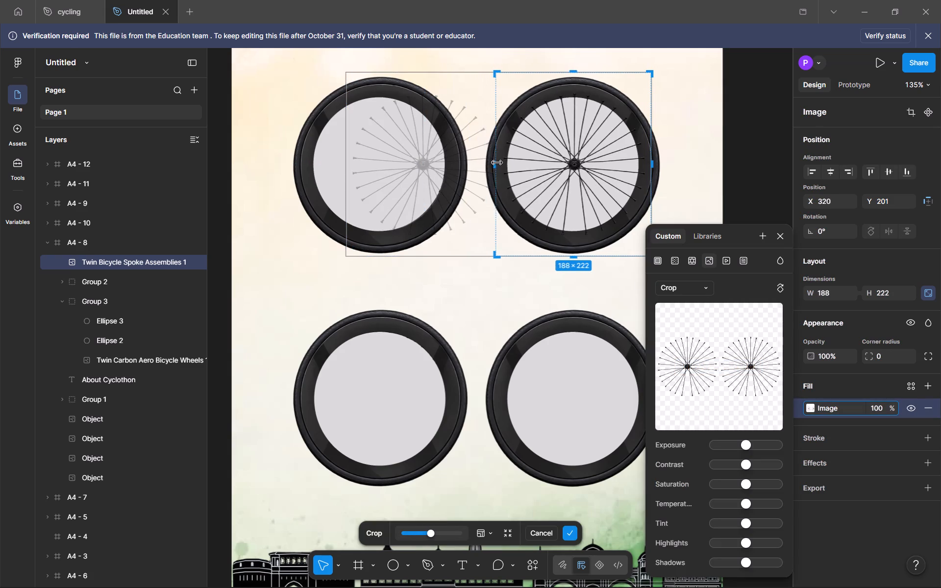
pyautogui.moveTo(497, 162); pyautogui.dragTo(498, 162)
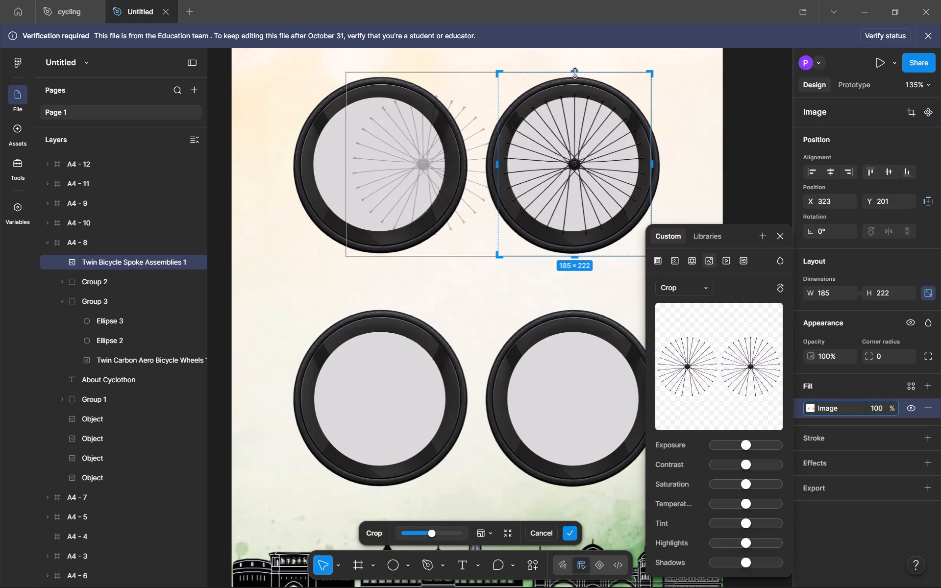
pyautogui.moveTo(576, 73); pyautogui.dragTo(576, 79)
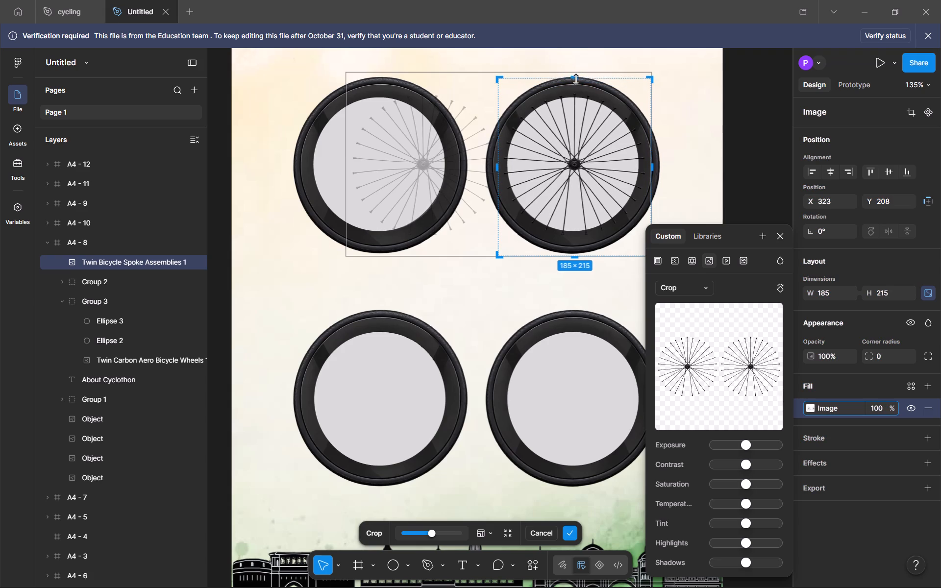
pyautogui.moveTo(576, 79); pyautogui.dragTo(576, 80)
pyautogui.moveTo(572, 255); pyautogui.dragTo(572, 240)
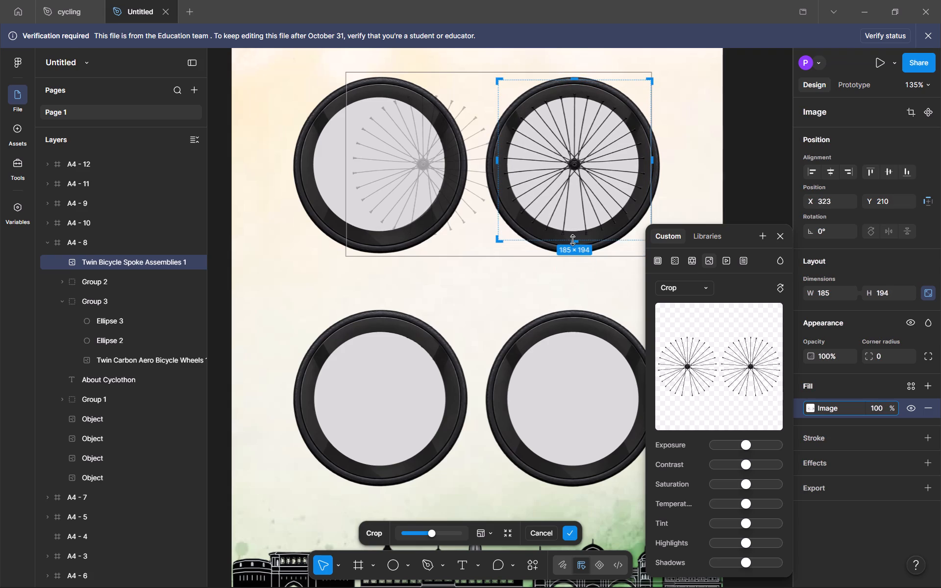
pyautogui.moveTo(572, 240); pyautogui.dragTo(572, 242)
pyautogui.press('Return')
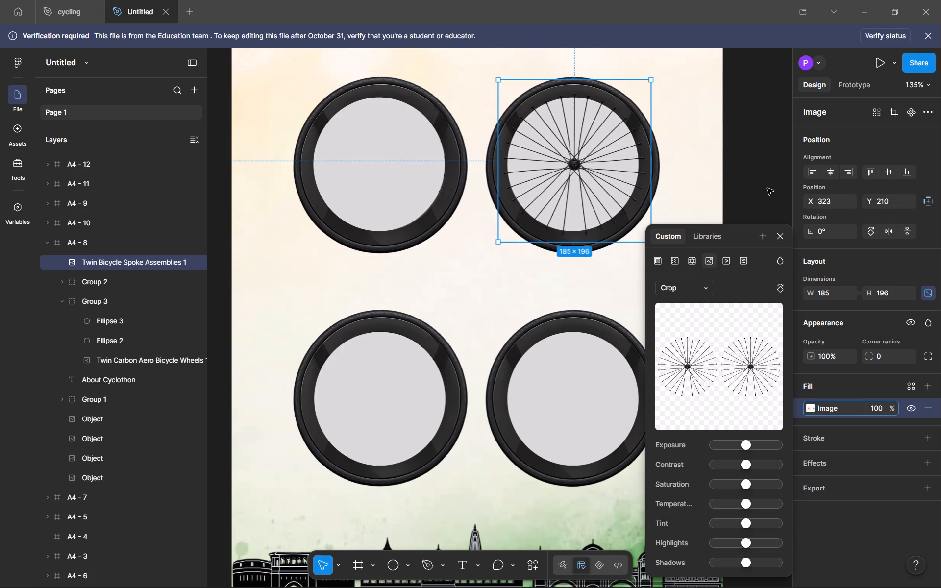
pyautogui.click(767, 188)
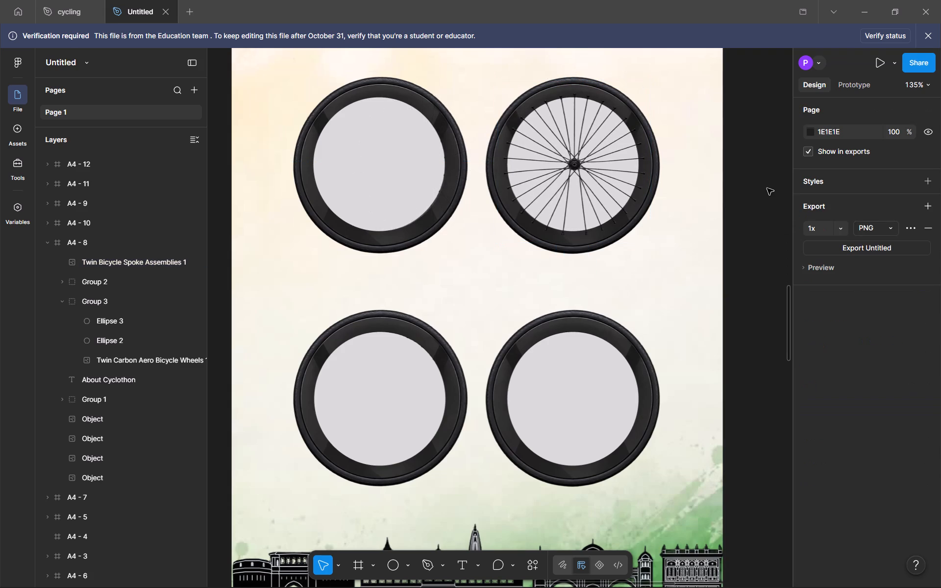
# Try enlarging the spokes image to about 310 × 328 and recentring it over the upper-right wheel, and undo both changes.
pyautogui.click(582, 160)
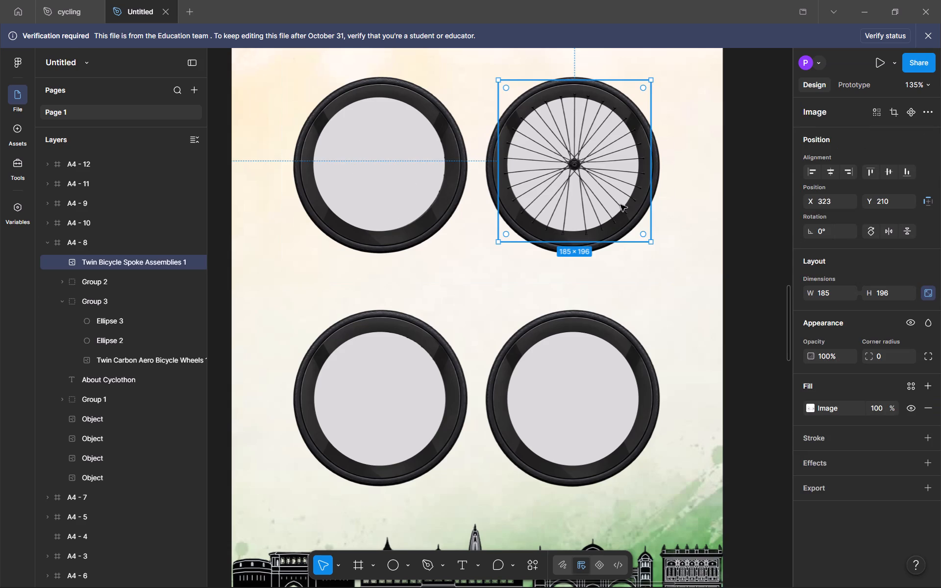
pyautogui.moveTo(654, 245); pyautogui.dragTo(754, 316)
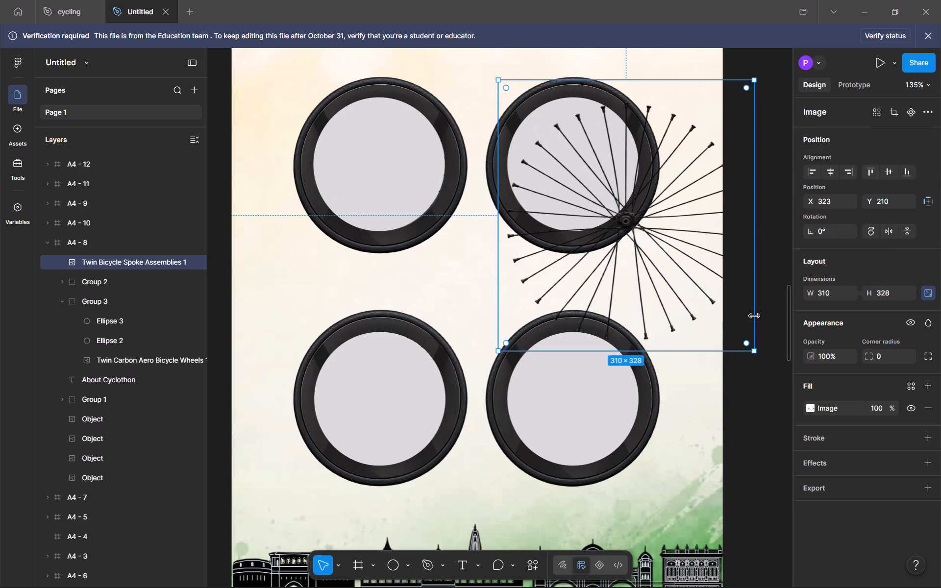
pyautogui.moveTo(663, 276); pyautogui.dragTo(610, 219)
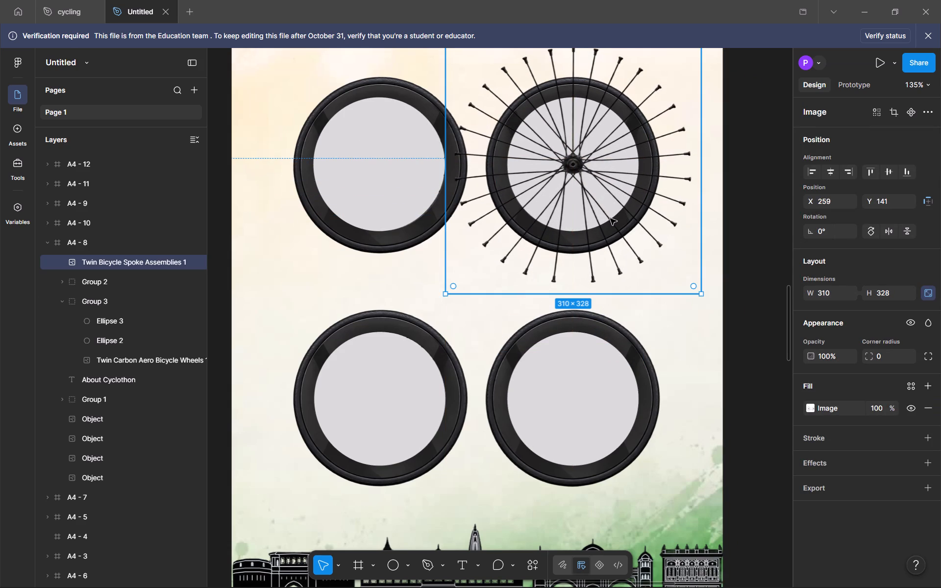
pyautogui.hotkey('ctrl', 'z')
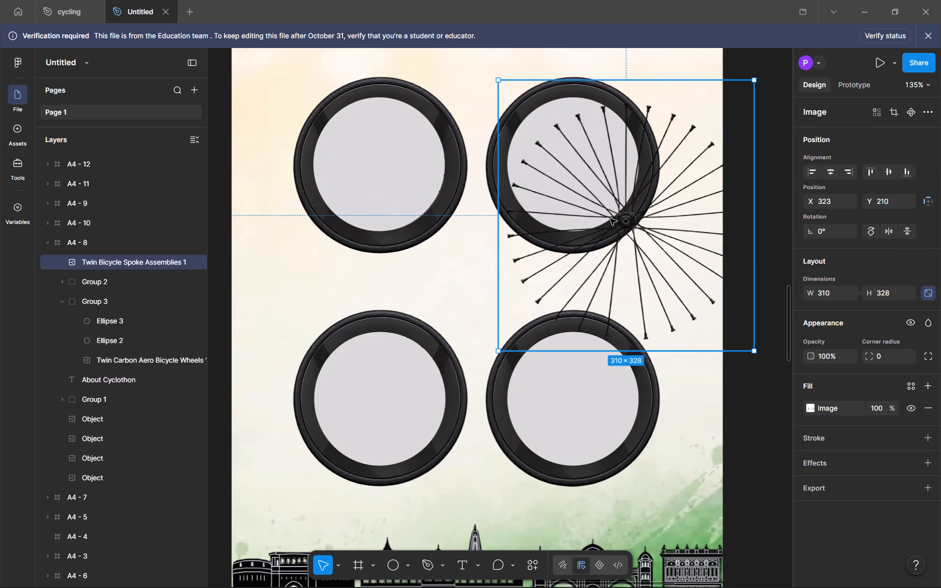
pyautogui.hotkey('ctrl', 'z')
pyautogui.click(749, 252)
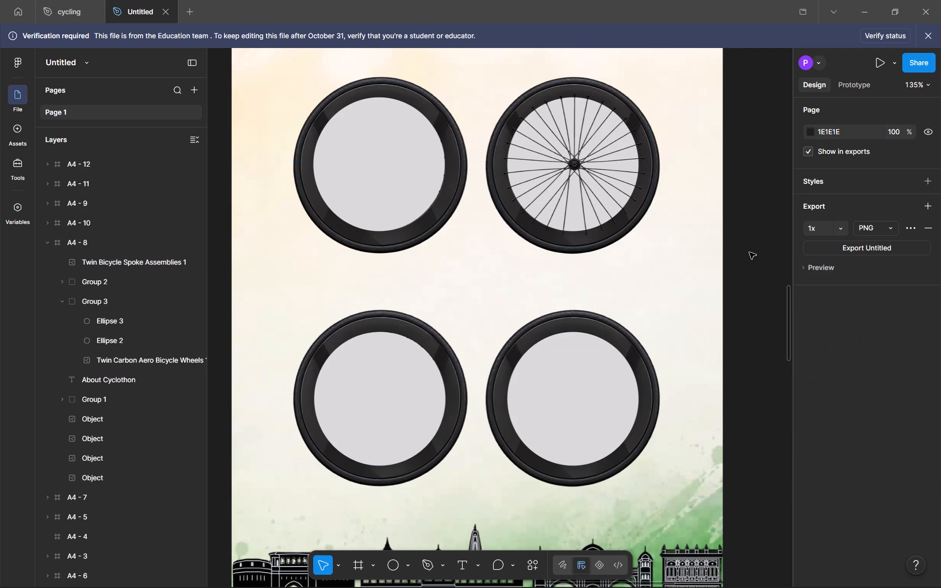
# Move the cropped spokes image off A4 - 8 onto A4 - 3, at about X 205, Y 350.
pyautogui.hscroll(-1, 749, 252)
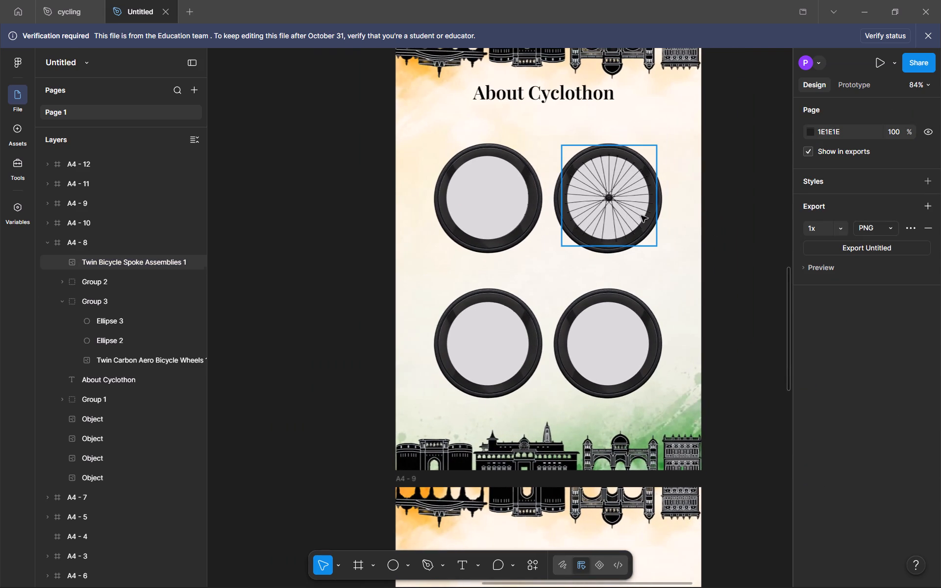
pyautogui.click(628, 214)
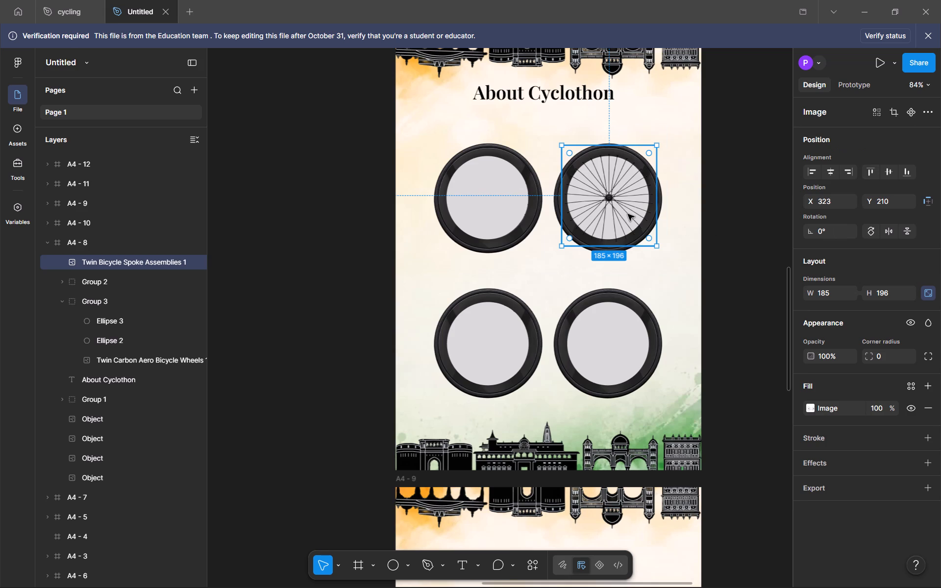
pyautogui.moveTo(628, 214); pyautogui.dragTo(457, 253)
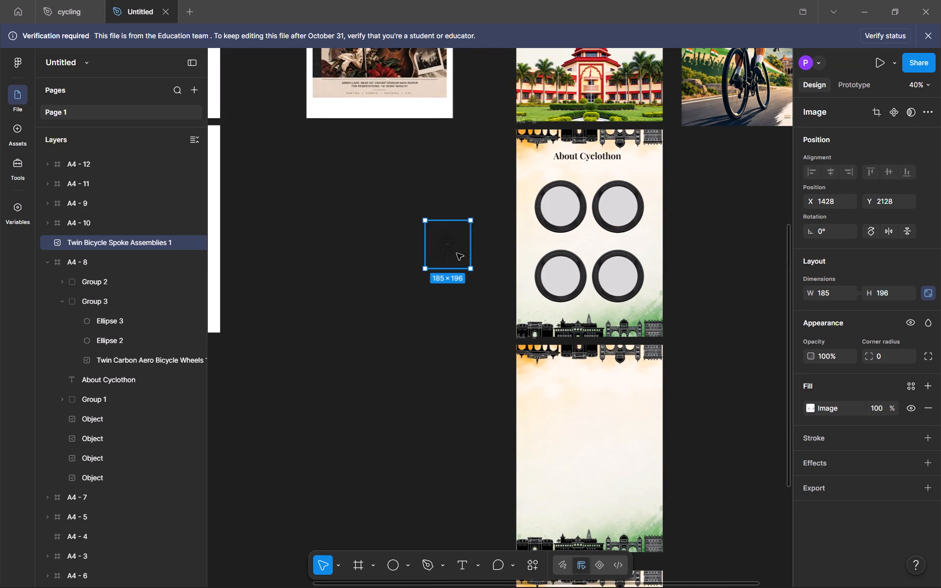
pyautogui.moveTo(457, 253); pyautogui.dragTo(273, 248)
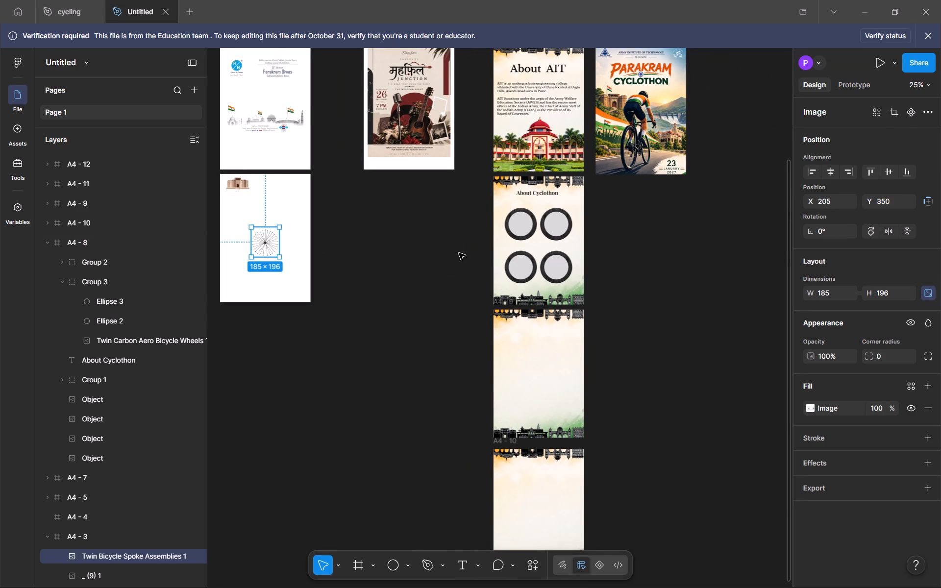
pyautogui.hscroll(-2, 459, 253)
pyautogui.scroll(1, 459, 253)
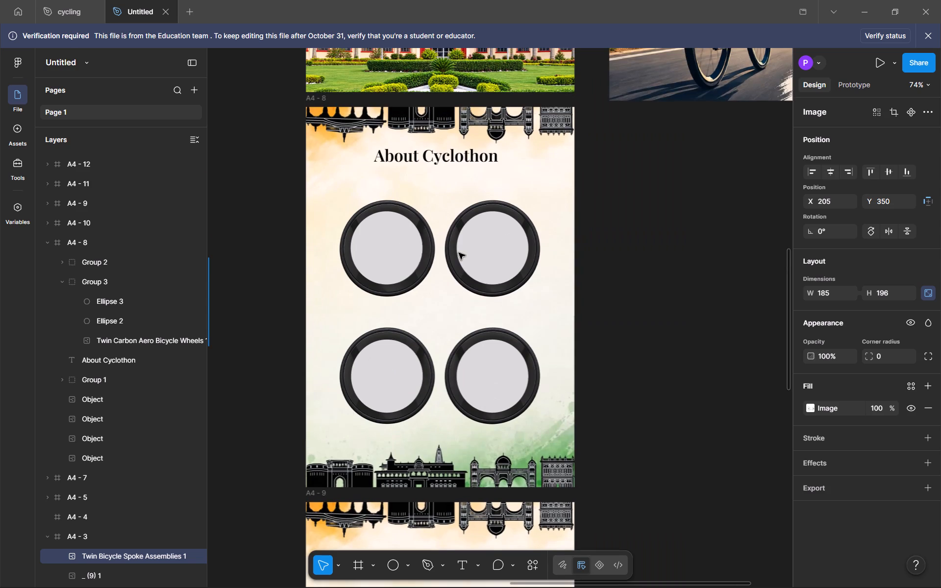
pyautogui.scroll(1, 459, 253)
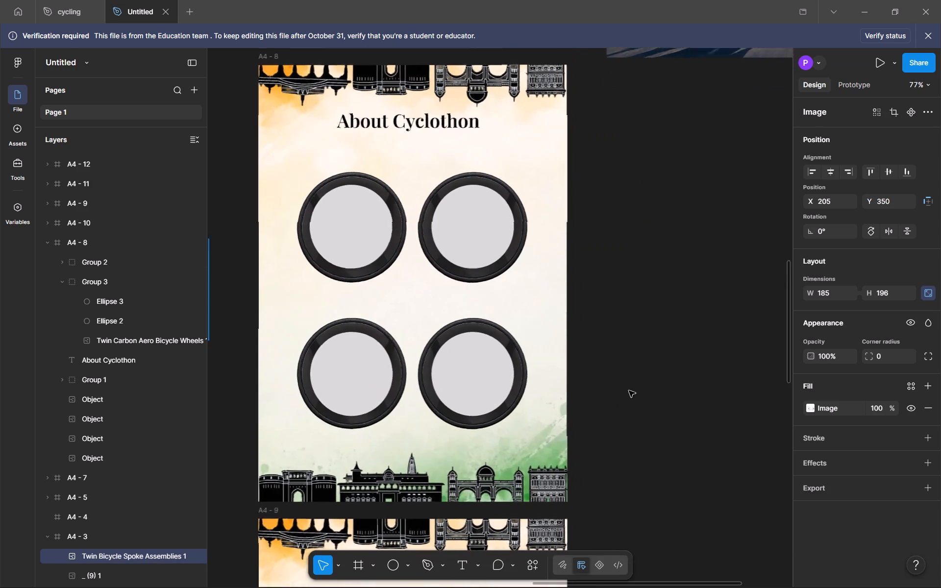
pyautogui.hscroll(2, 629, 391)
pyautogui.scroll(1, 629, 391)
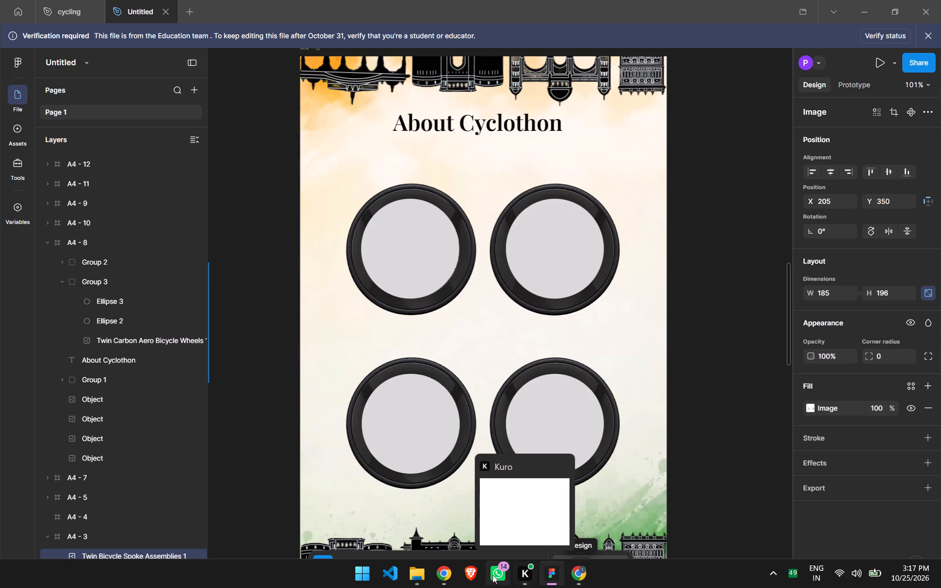
# Switch to PACE-2026-compressed.pdf in Chrome and capture a screenshot of the Goal heading and its points on the About PACE page.
pyautogui.click(451, 573)
pyautogui.scroll(-1, 421, 434)
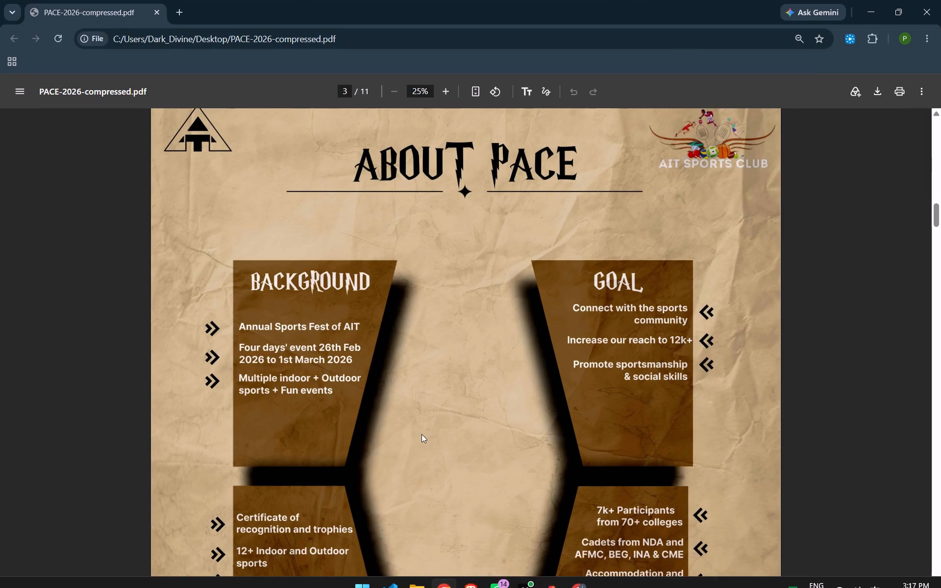
pyautogui.scroll(-1, 421, 434)
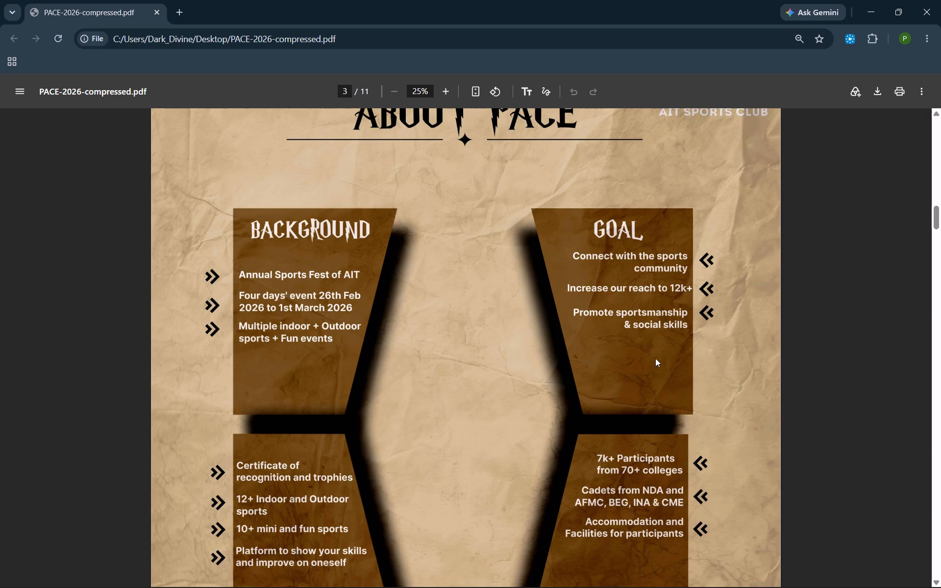
pyautogui.press('Print')
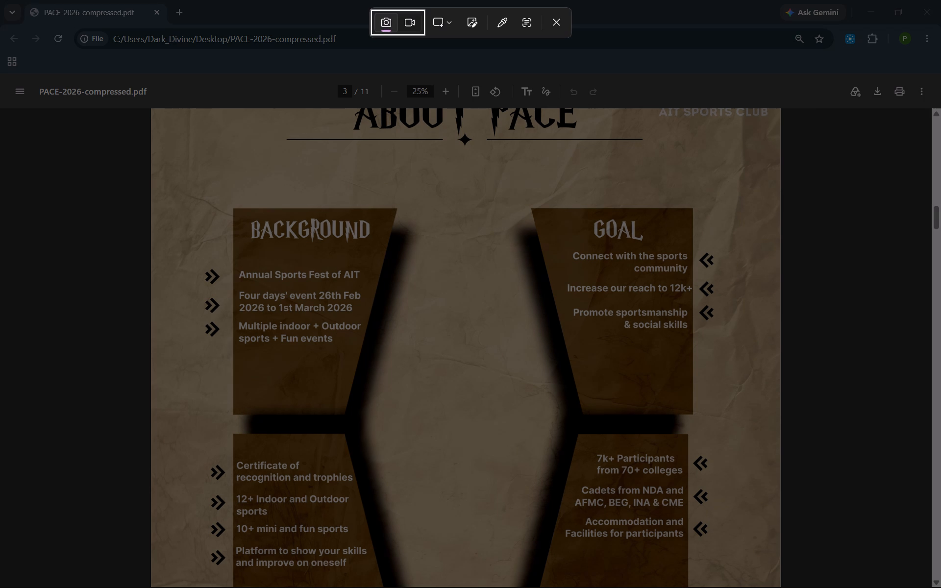